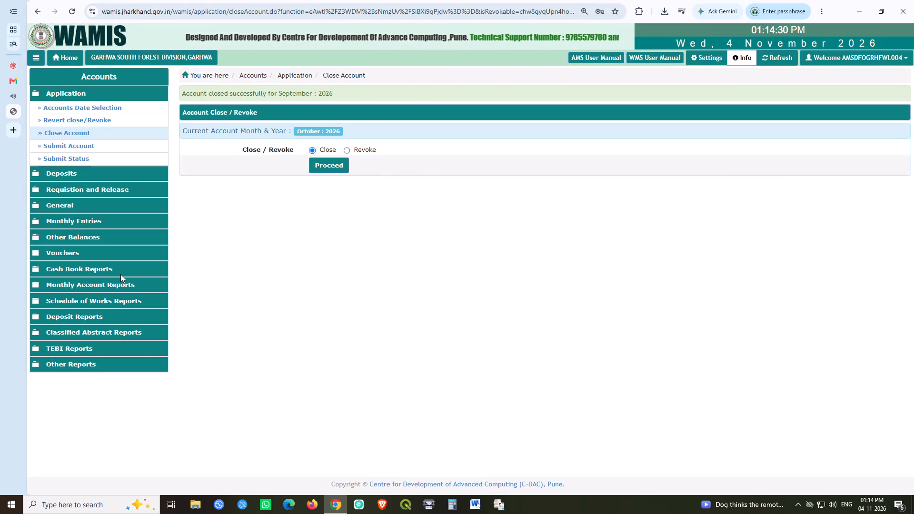
# Switch to YouTube and play the Bahangi Uthai Modi Ji Yogi Ji Chhath song from the mix, skipping the ad.
pyautogui.click(340, 510)
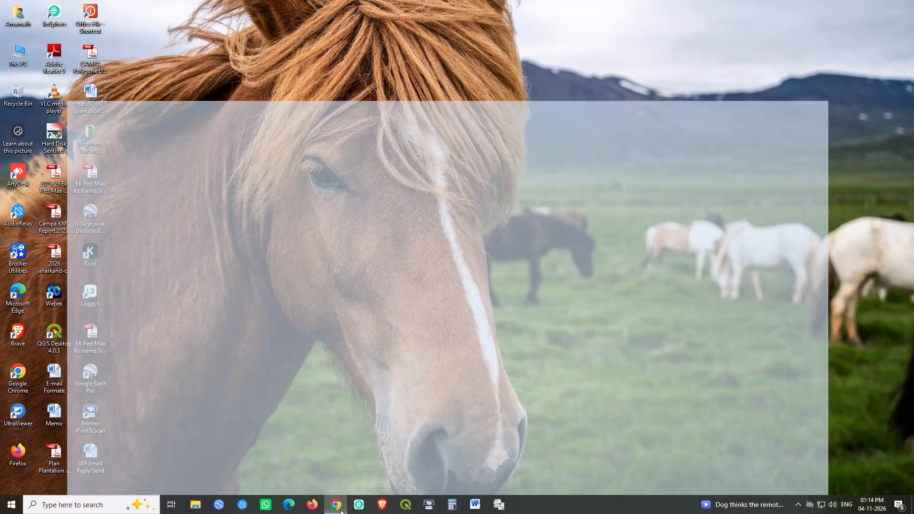
pyautogui.click(340, 510)
pyautogui.click(23, 99)
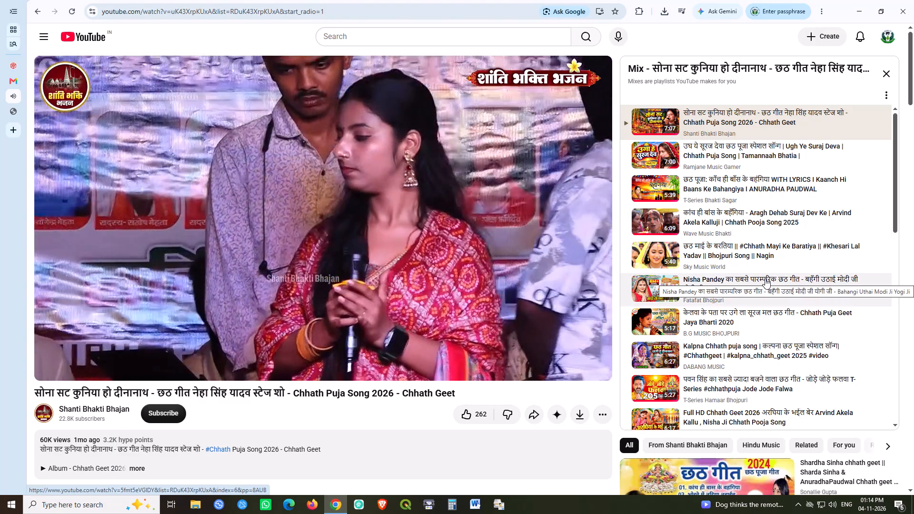
pyautogui.click(765, 278)
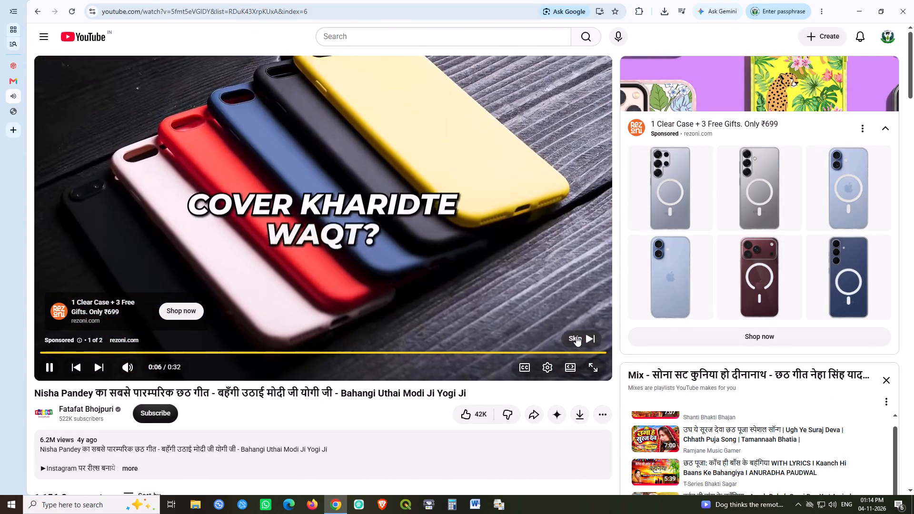
pyautogui.click(576, 336)
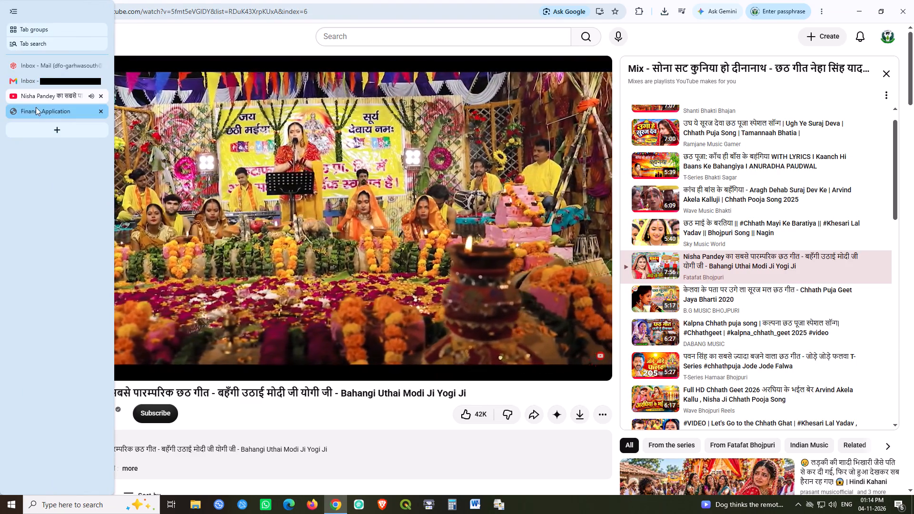
# Return to the WAMIS finance application and save a new Forest Advance voucher dated 15 October 2026.
pyautogui.click(36, 109)
pyautogui.click(322, 208)
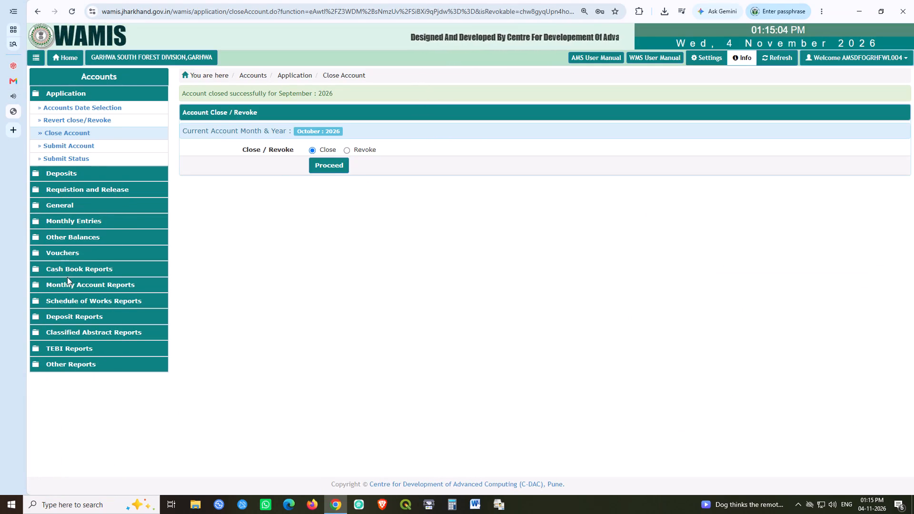
pyautogui.click(74, 251)
pyautogui.click(63, 240)
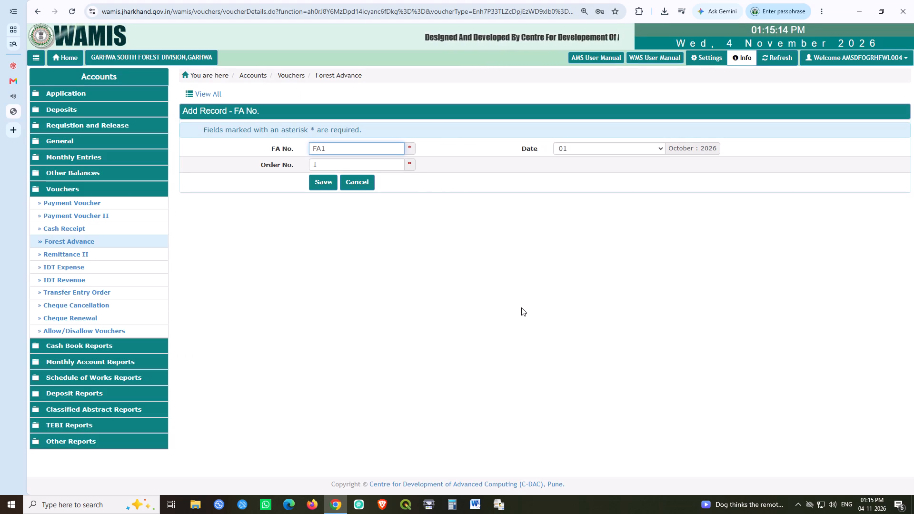
pyautogui.click(611, 149)
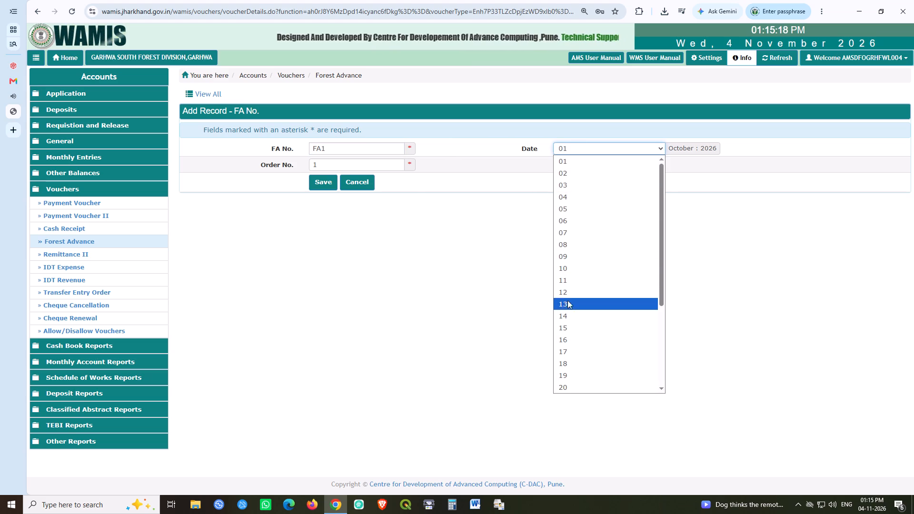
pyautogui.click(570, 325)
pyautogui.click(313, 178)
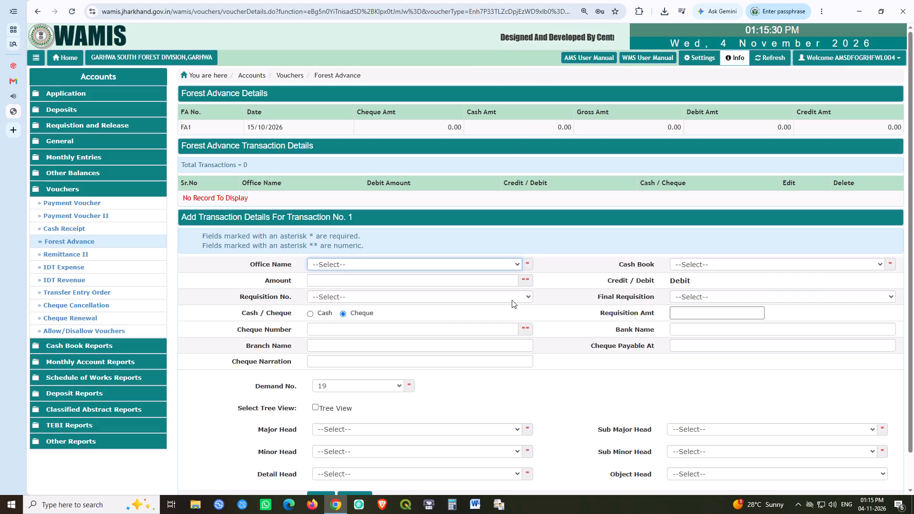
# Set the transaction's office to FOREST RANGE RANKA EAST, cash book to RFO RANKA EAST RANGE CASHBOOK, final requisition to Yes and amount to 50000.
pyautogui.click(485, 267)
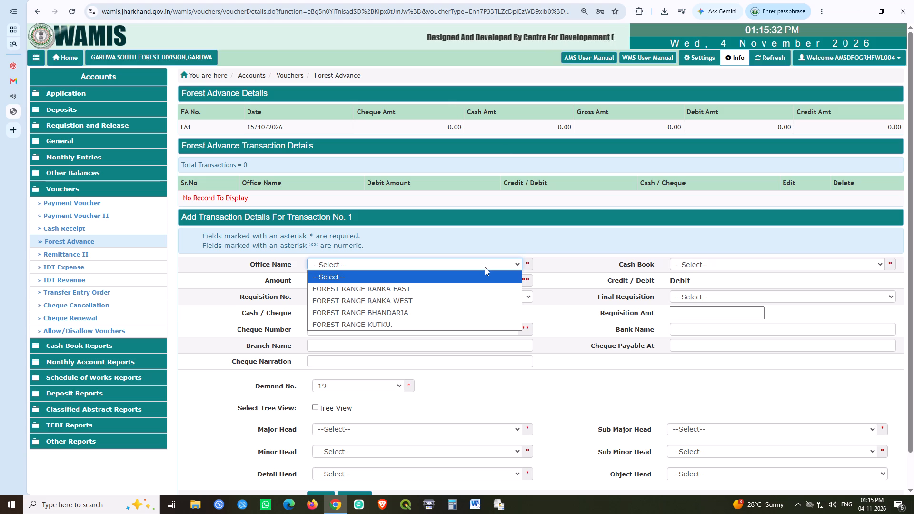
pyautogui.click(420, 294)
pyautogui.click(762, 272)
pyautogui.click(756, 263)
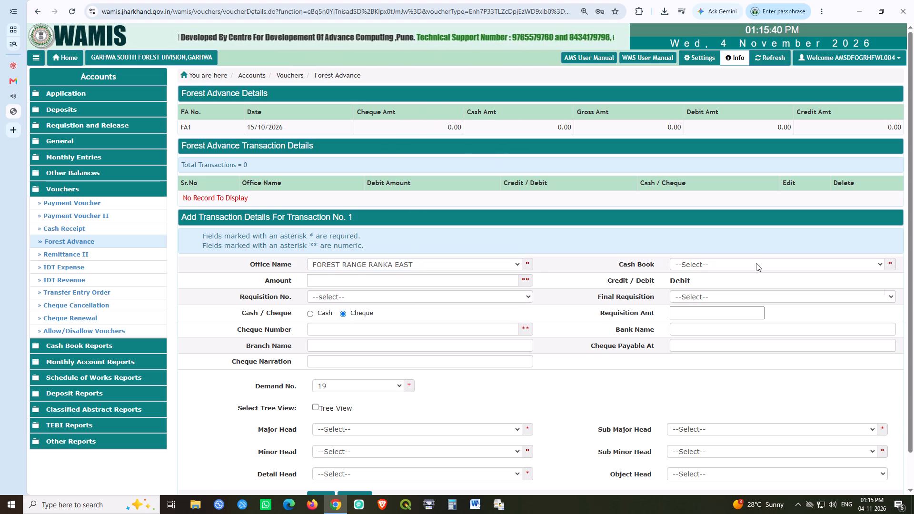
pyautogui.click(731, 287)
pyautogui.click(697, 287)
pyautogui.click(691, 296)
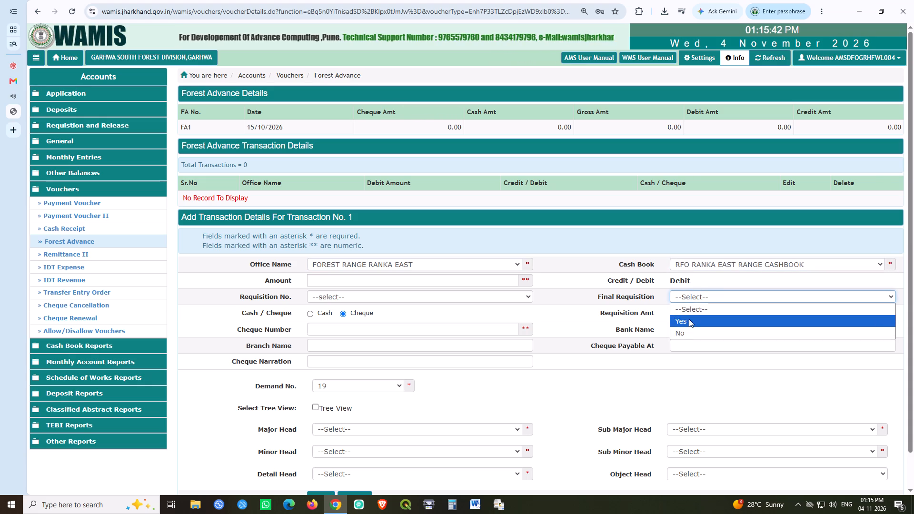
pyautogui.click(689, 320)
pyautogui.click(337, 285)
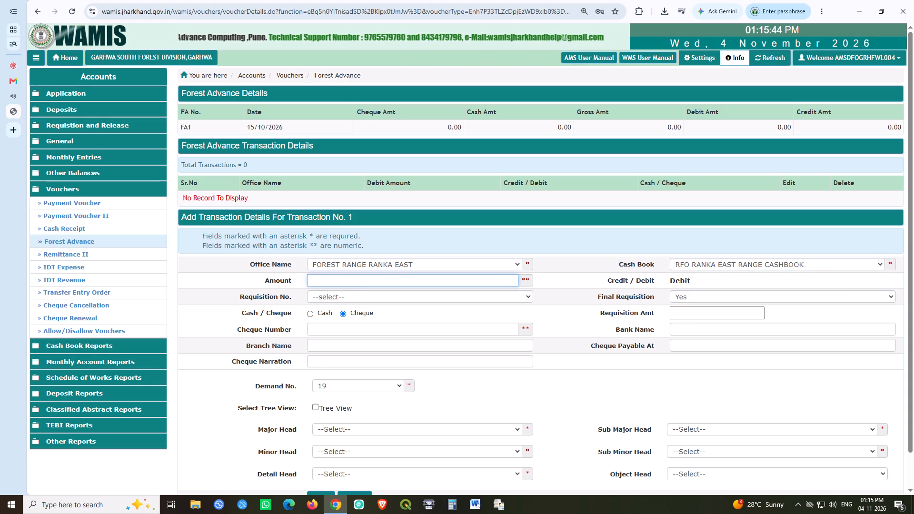
pyautogui.write('50000')
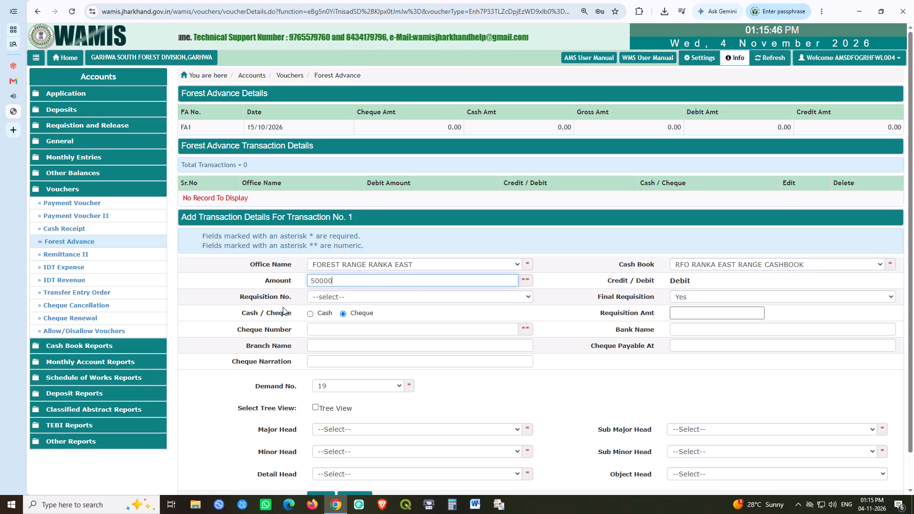
pyautogui.click(549, 314)
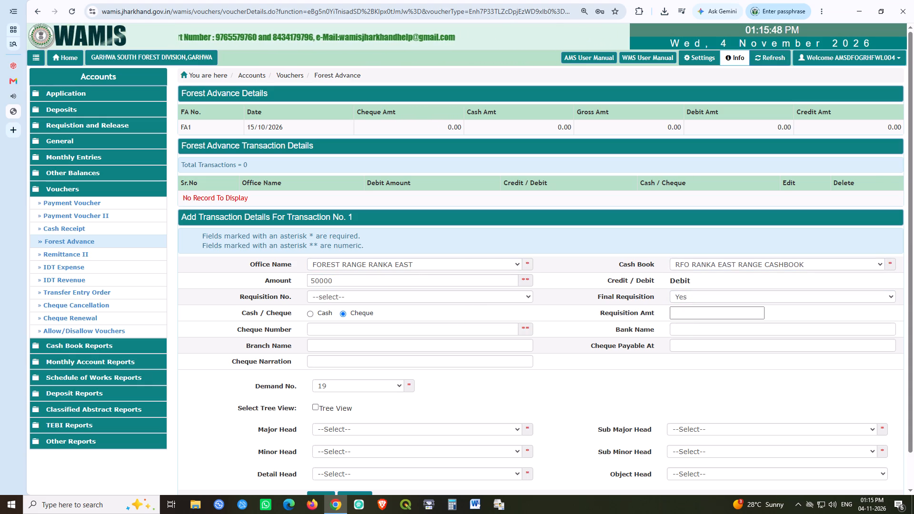
pyautogui.click(696, 317)
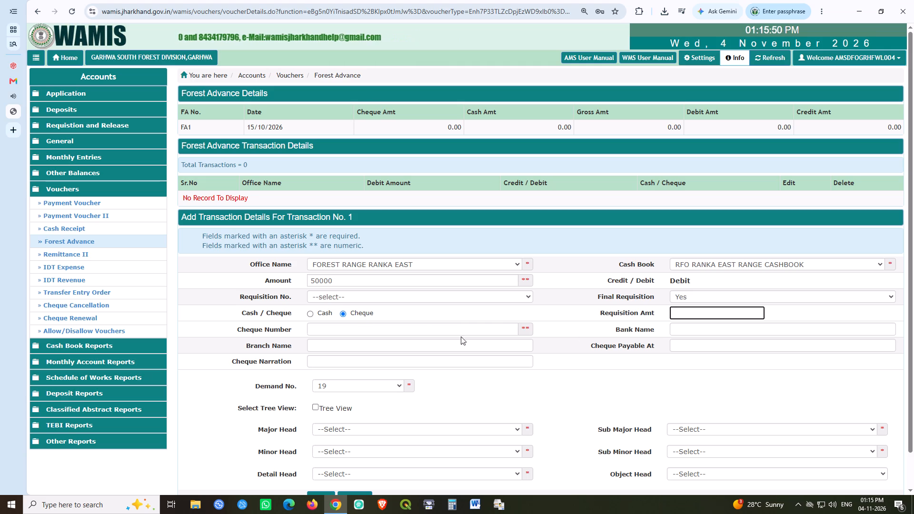
pyautogui.click(401, 333)
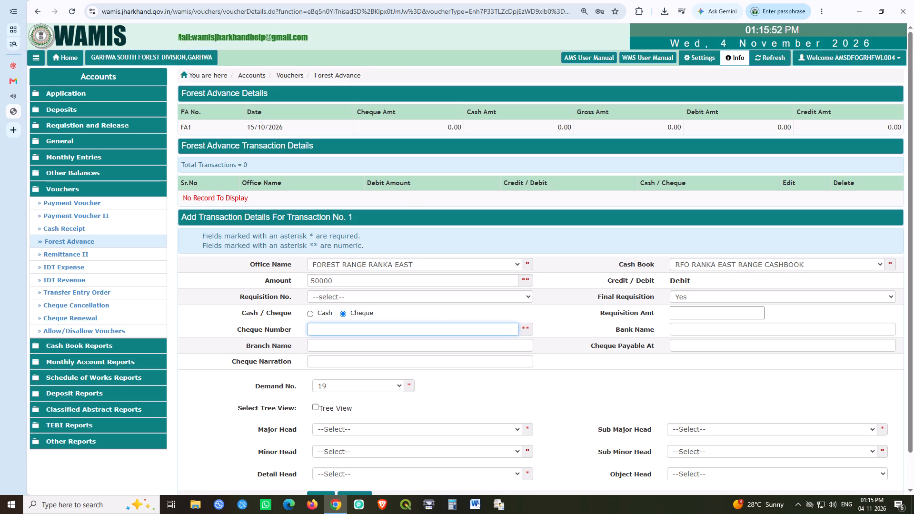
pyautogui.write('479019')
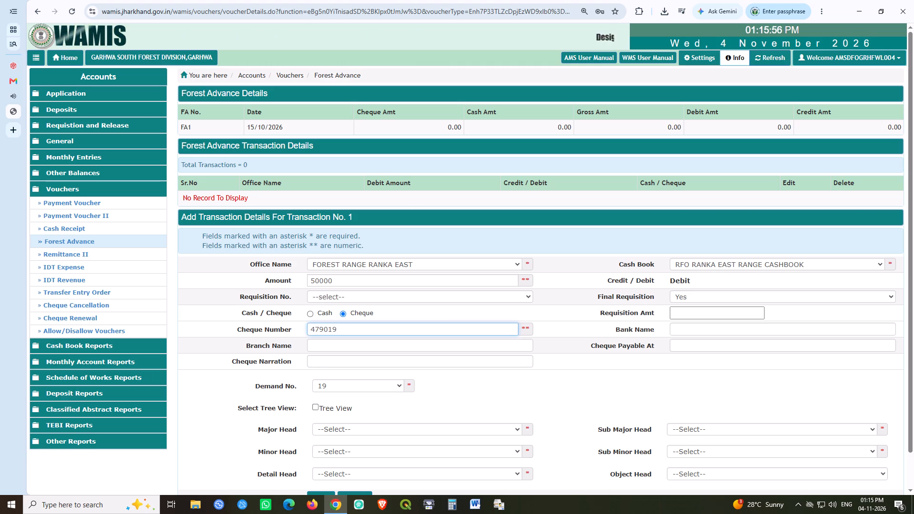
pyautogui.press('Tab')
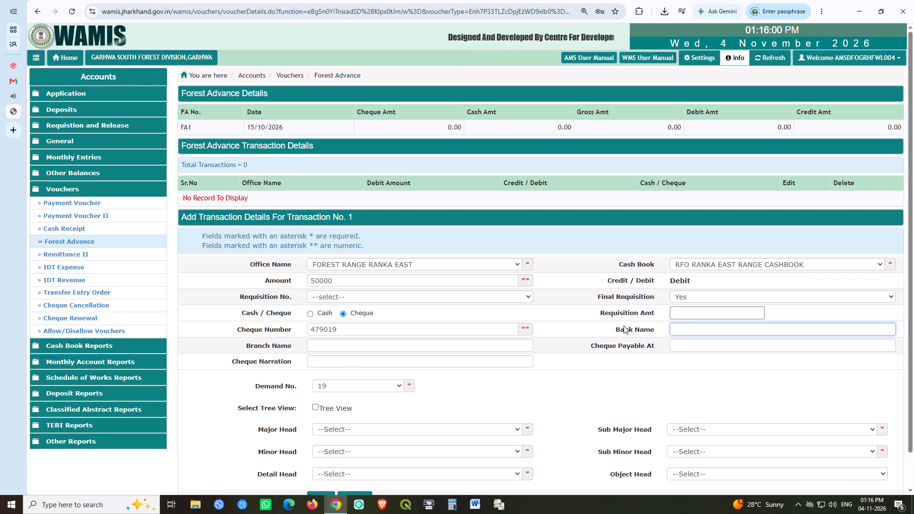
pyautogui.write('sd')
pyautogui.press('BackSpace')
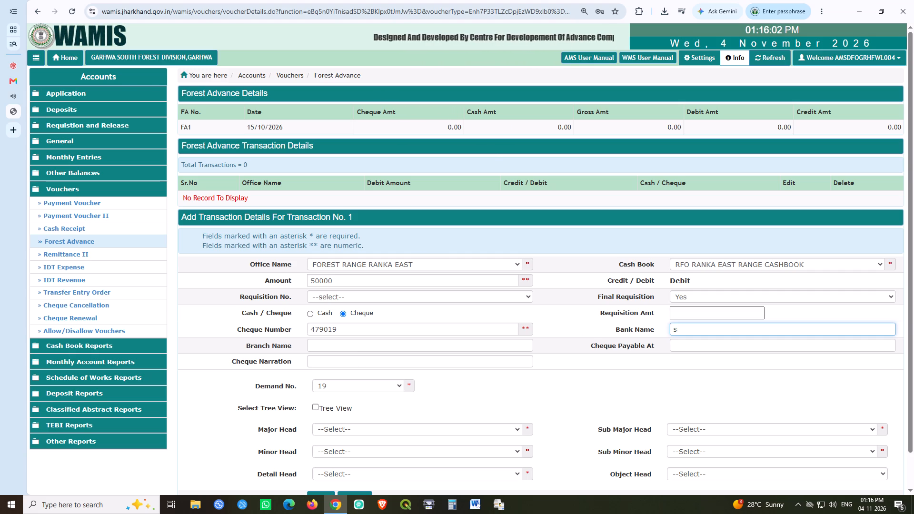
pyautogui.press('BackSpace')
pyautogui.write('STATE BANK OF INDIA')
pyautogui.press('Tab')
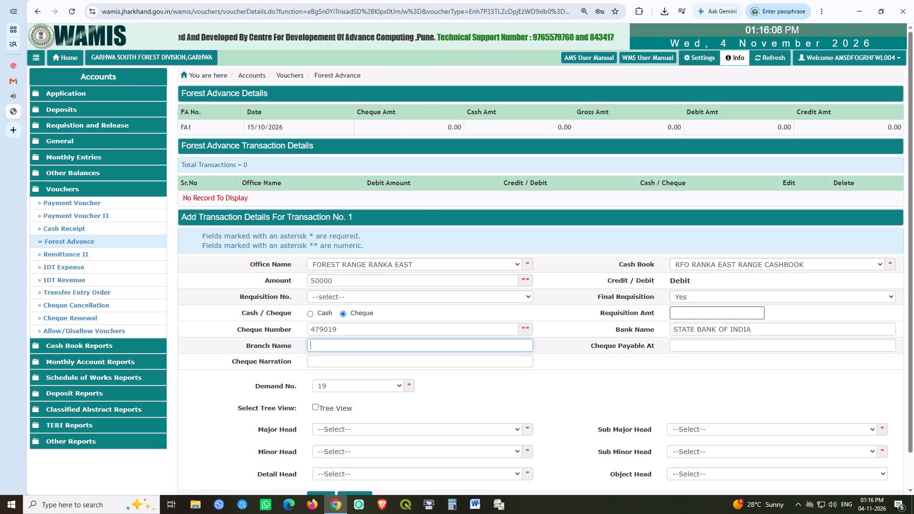
# Enter the branch name as "S.B.I. Main Brach, Garhwa".
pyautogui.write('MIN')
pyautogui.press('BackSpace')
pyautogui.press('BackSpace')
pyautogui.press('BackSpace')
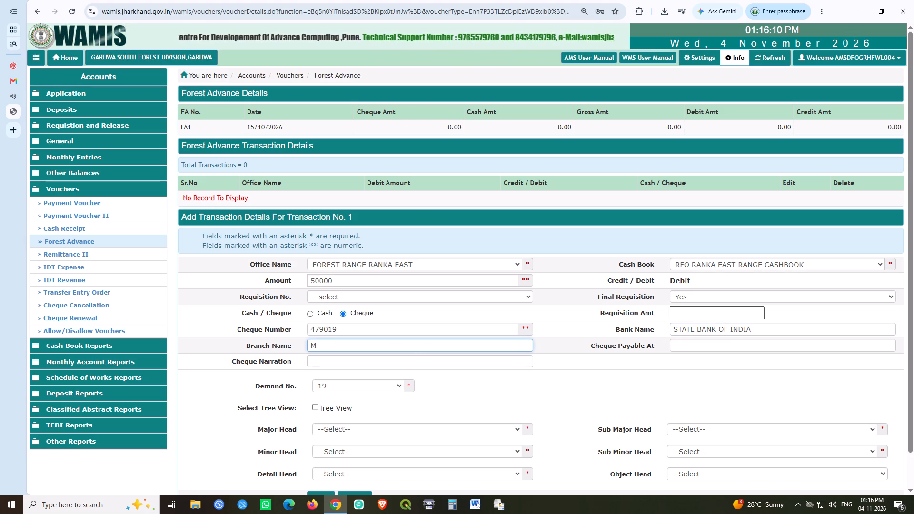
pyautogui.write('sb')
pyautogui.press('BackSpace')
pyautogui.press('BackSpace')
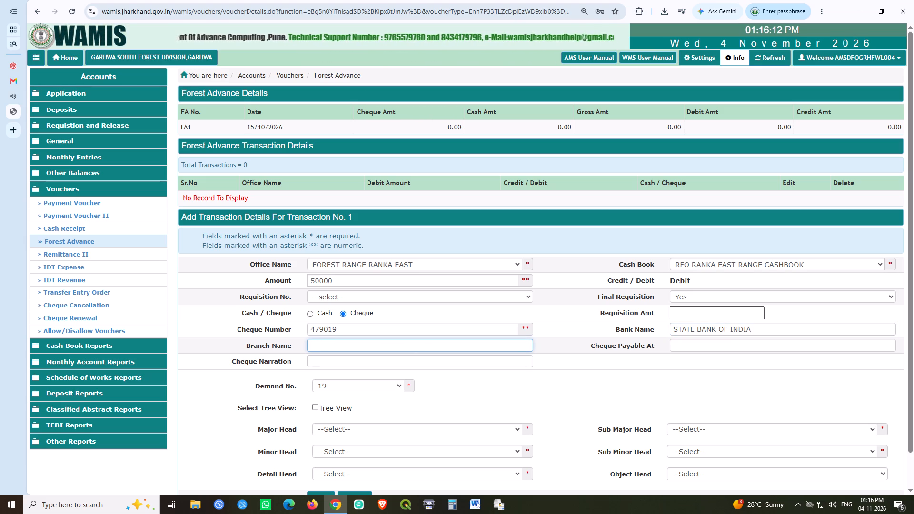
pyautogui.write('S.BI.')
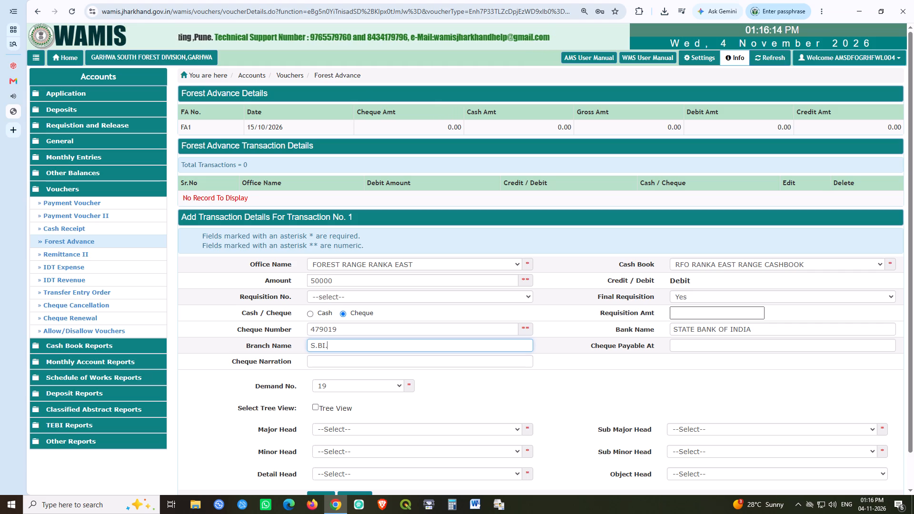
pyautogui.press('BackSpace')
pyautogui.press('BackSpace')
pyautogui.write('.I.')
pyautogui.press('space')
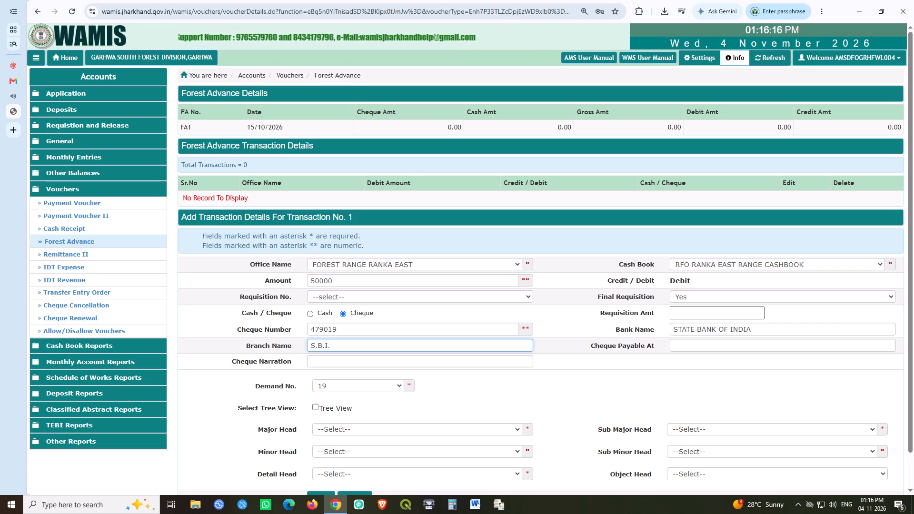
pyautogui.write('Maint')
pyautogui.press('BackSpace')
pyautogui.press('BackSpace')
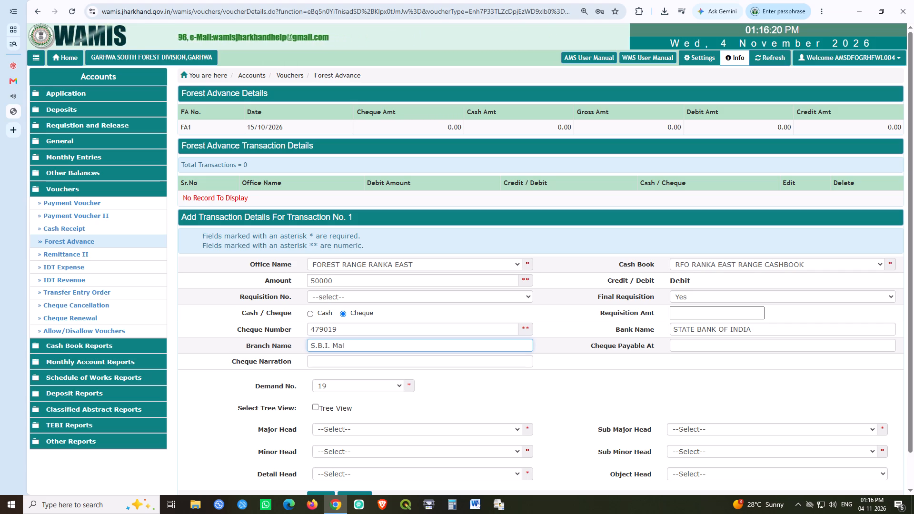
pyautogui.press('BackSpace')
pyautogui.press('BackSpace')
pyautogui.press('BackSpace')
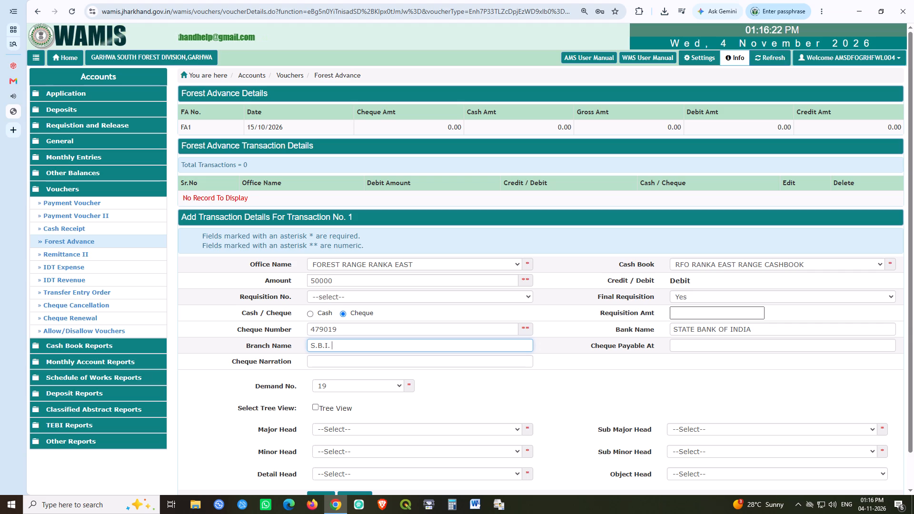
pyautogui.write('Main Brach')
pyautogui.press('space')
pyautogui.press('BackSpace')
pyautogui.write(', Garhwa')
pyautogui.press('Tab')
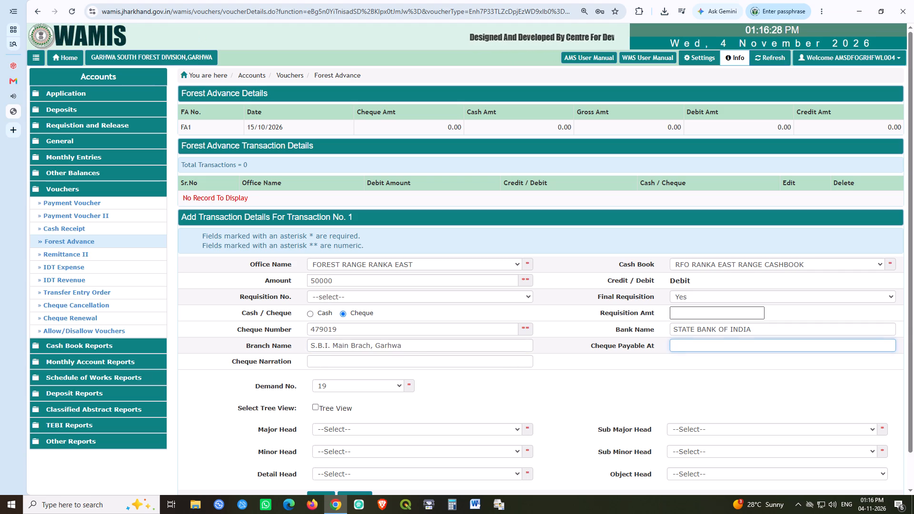
# Set the cheque's payable-at place to "S.B.I, Garhwa".
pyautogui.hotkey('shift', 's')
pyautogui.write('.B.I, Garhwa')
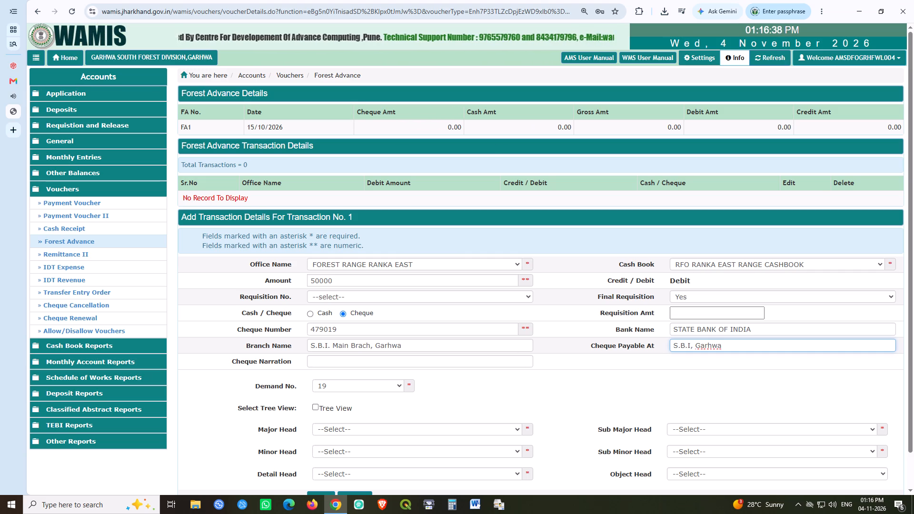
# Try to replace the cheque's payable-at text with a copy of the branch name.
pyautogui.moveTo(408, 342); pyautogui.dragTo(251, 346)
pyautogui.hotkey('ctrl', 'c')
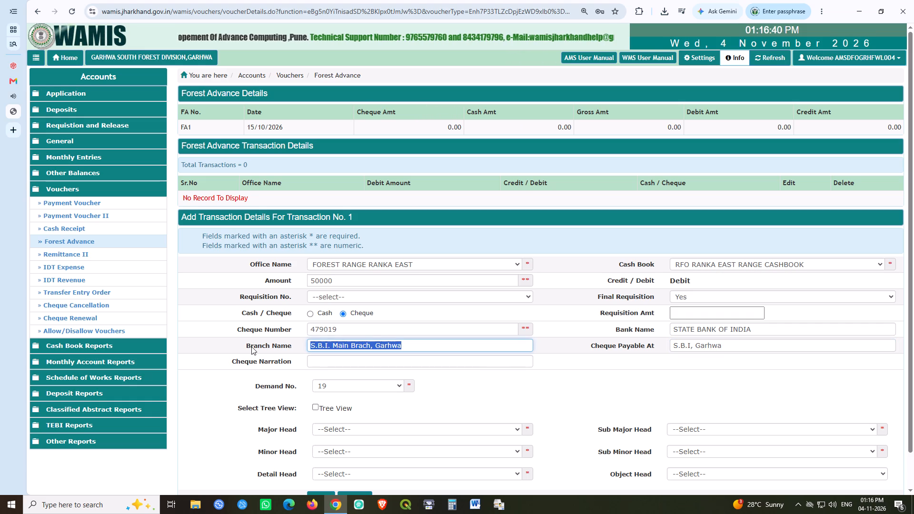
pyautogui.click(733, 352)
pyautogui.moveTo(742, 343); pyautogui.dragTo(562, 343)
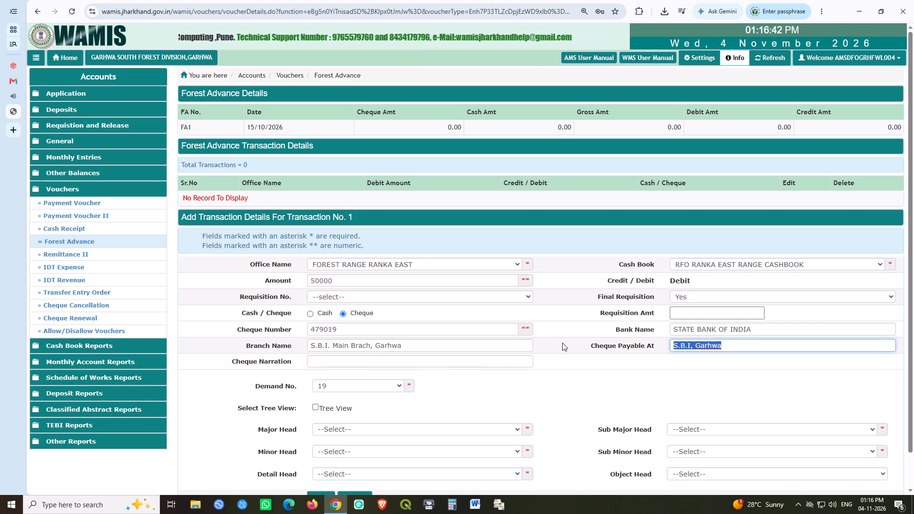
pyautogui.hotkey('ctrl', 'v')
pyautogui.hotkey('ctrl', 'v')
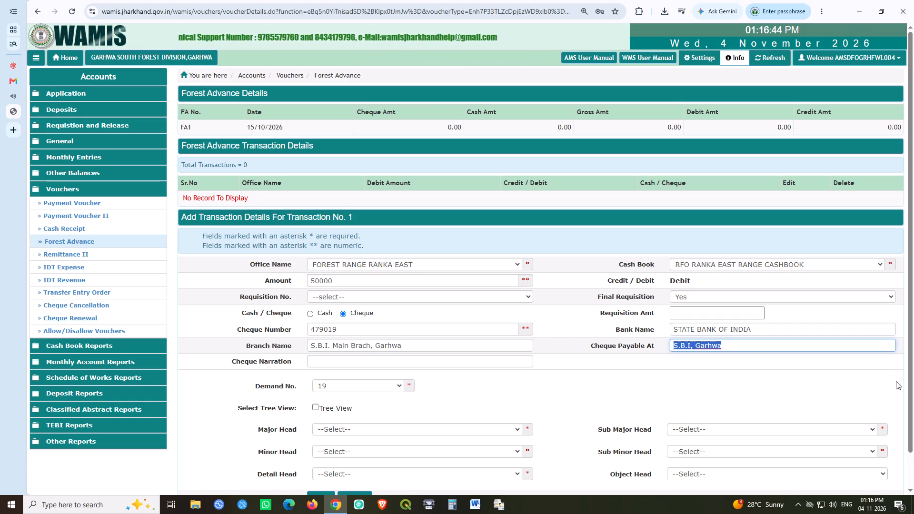
# Insert "Main Branch," before Garhwa in the cheque's payable-at text so it reads "S.B.I, Main Branch, Garhwa".
pyautogui.click(694, 346)
pyautogui.press('Right')
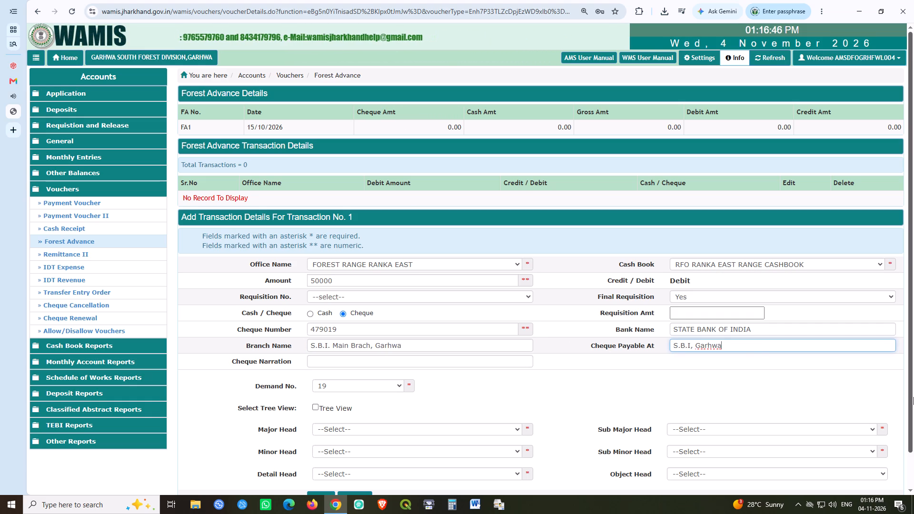
pyautogui.press('Left')
pyautogui.press('Left')
pyautogui.press('Left')
pyautogui.press('Left')
pyautogui.press('Left')
pyautogui.press('Left')
pyautogui.write('Main')
pyautogui.press('space')
pyautogui.write('Branch')
pyautogui.write(',')
pyautogui.press('space')
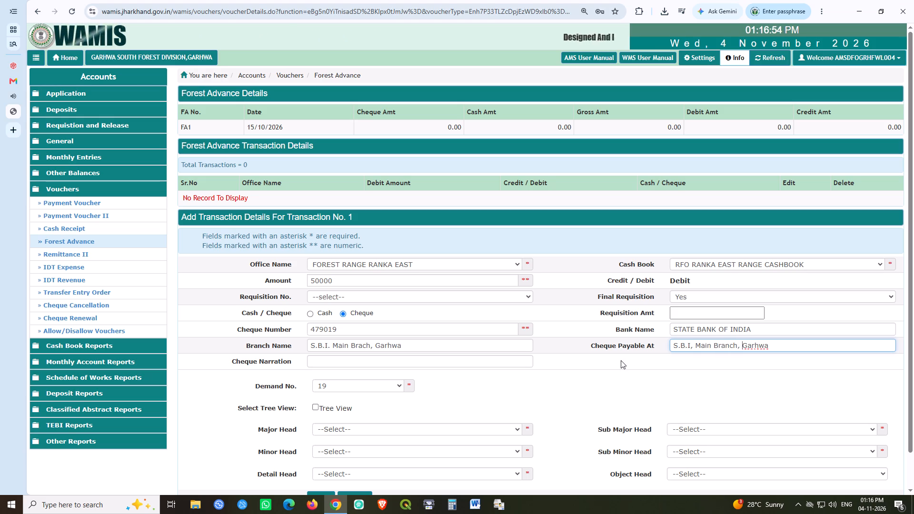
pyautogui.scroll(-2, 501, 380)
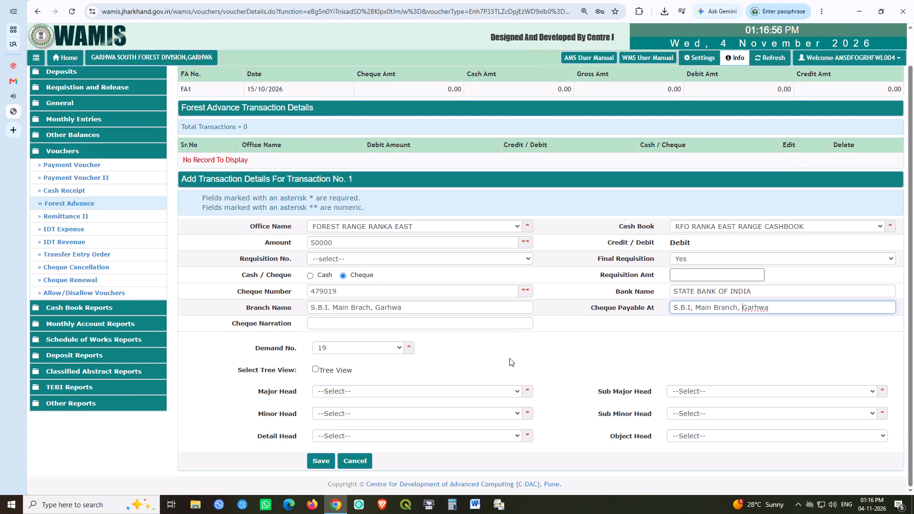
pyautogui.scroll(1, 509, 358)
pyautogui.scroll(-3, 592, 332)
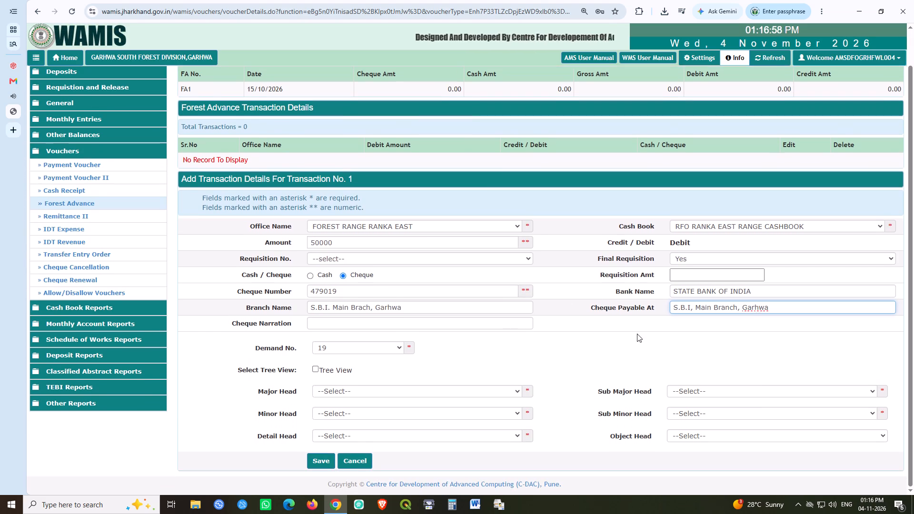
# Enter the cheque narration "Range Forest Officer, Ranka East Range.".
pyautogui.click(355, 326)
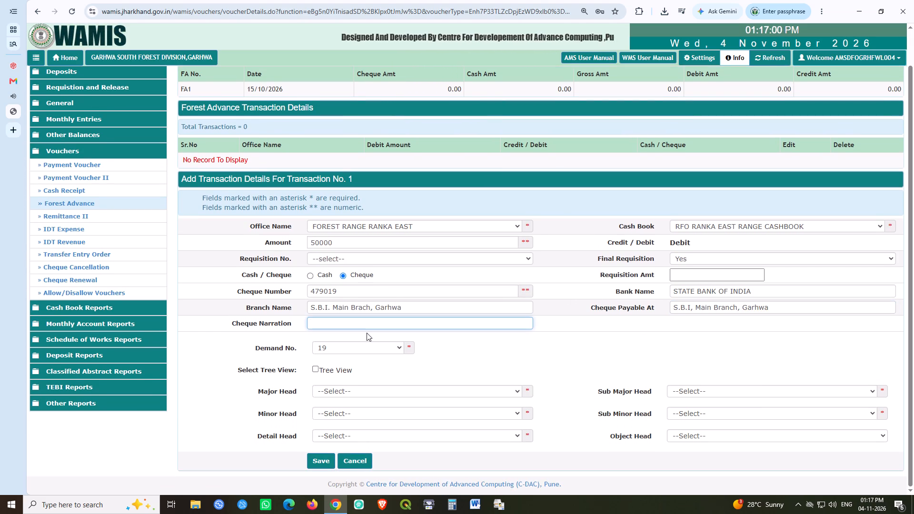
pyautogui.write('Ra')
pyautogui.write('nge Forest Officer,')
pyautogui.press('space')
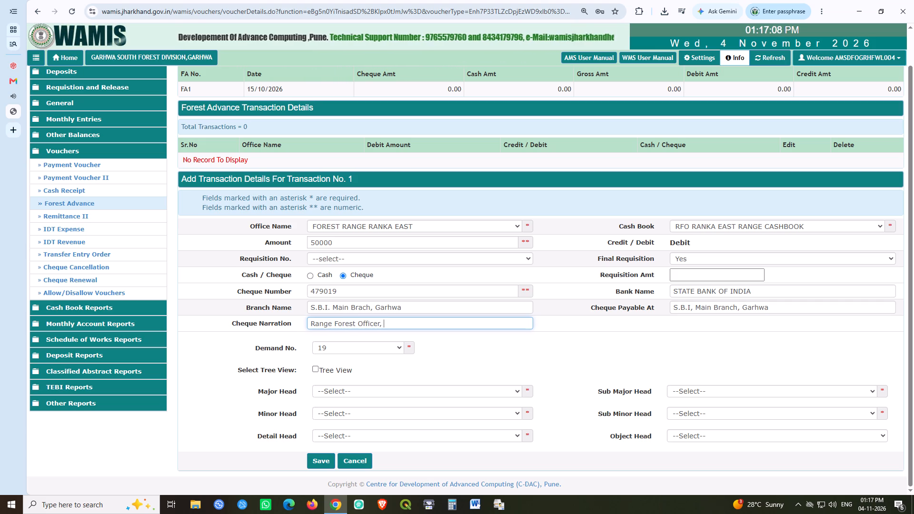
pyautogui.write('Ranka East Range.')
pyautogui.click(532, 335)
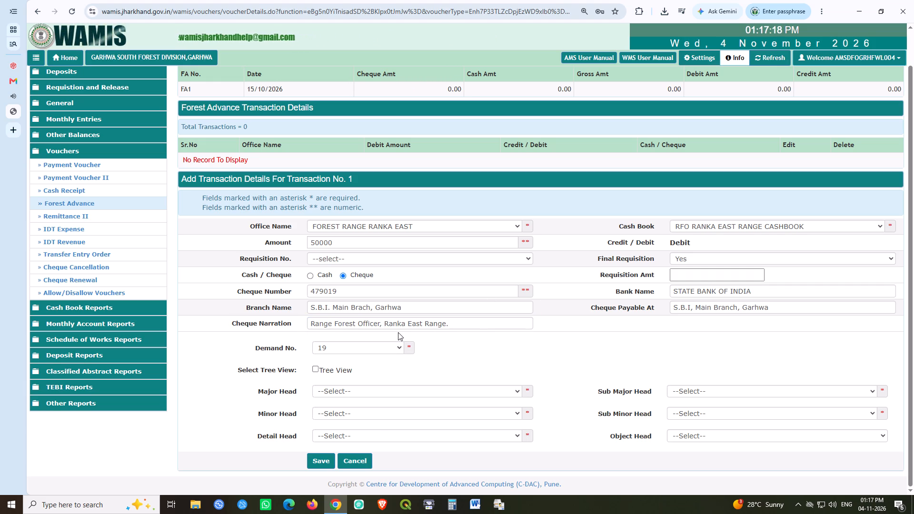
pyautogui.click(566, 347)
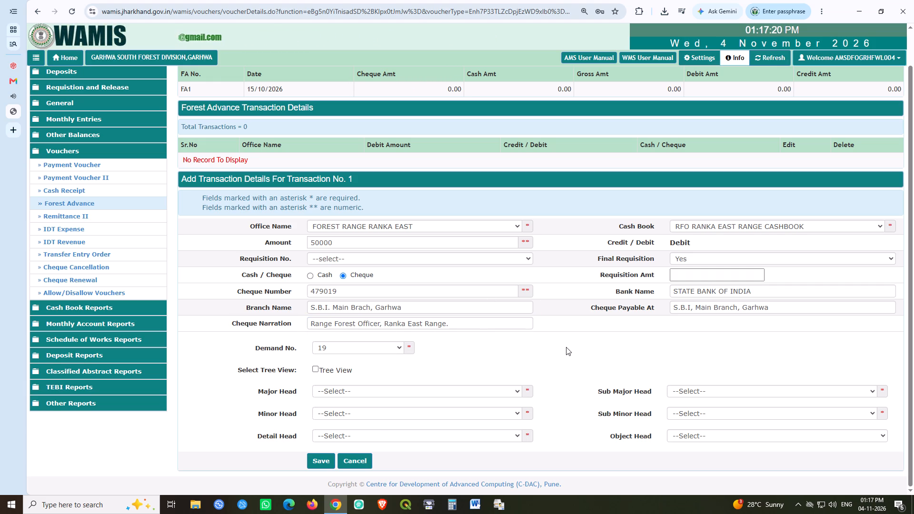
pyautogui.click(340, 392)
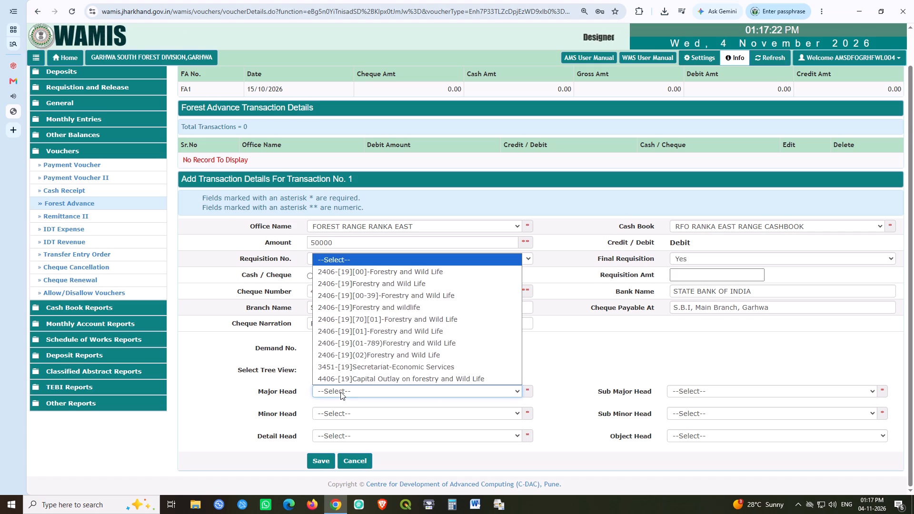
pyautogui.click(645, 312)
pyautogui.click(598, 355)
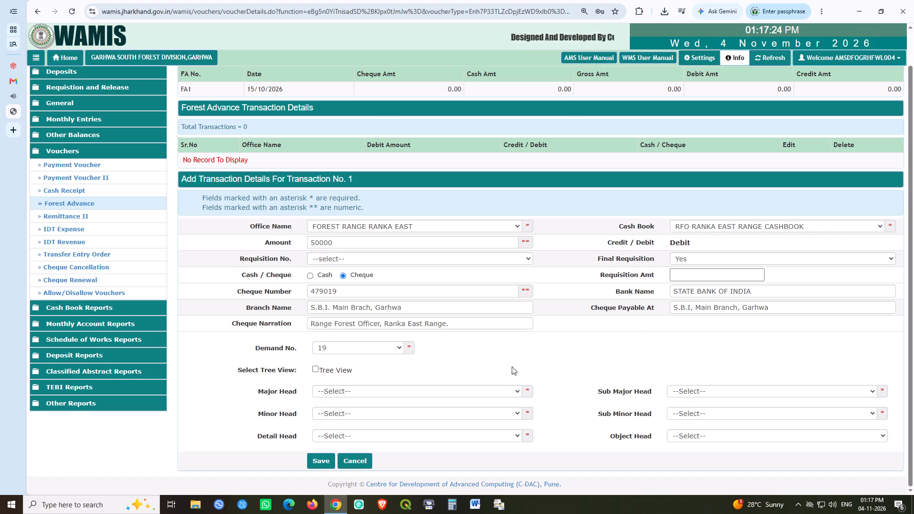
# Save the Forest Range Ranka East cheque transaction.
pyautogui.click(316, 465)
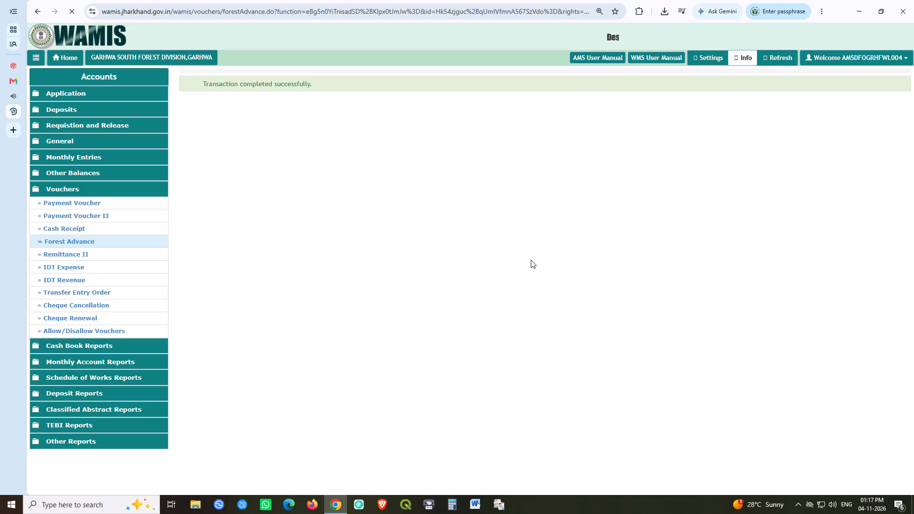
# Create and save another Forest Advance voucher, keeping the prefilled FA number, date and order number.
pyautogui.click(266, 240)
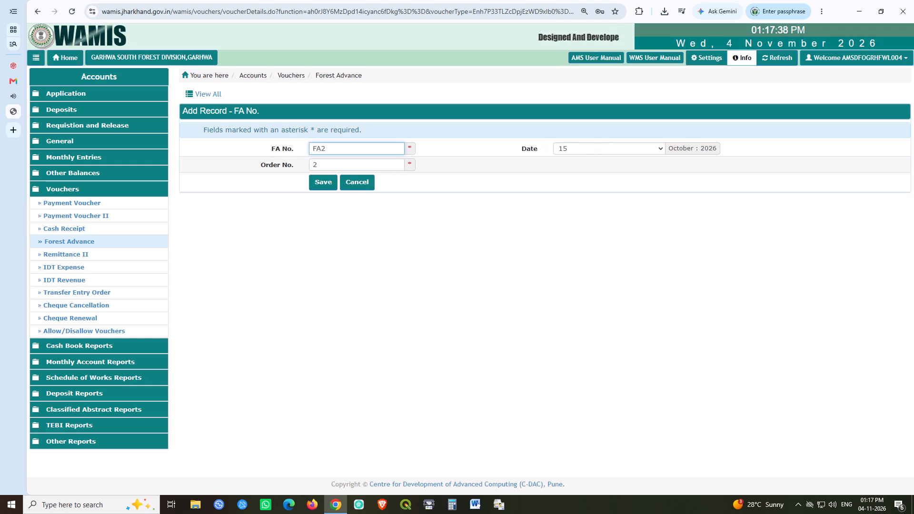
pyautogui.click(319, 182)
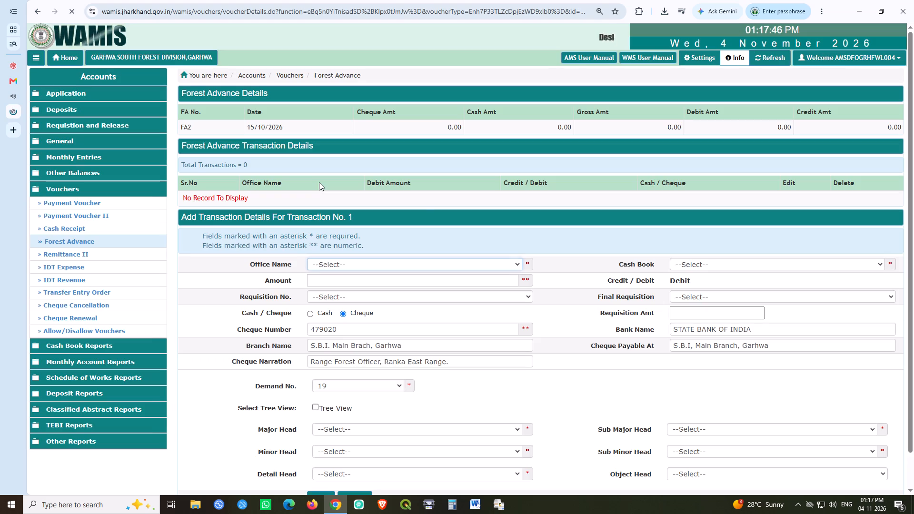
# Set the transaction's office to FOREST RANGE RANKA WEST, cash book to RFO RANKA WEST RANGE CASHBOOK, and final requisition to Yes.
pyautogui.click(352, 262)
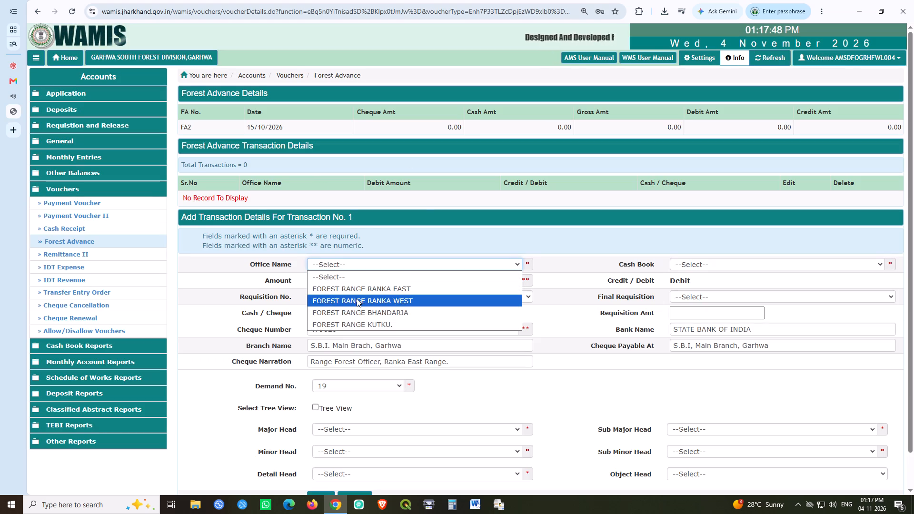
pyautogui.click(357, 298)
pyautogui.click(722, 266)
pyautogui.click(711, 288)
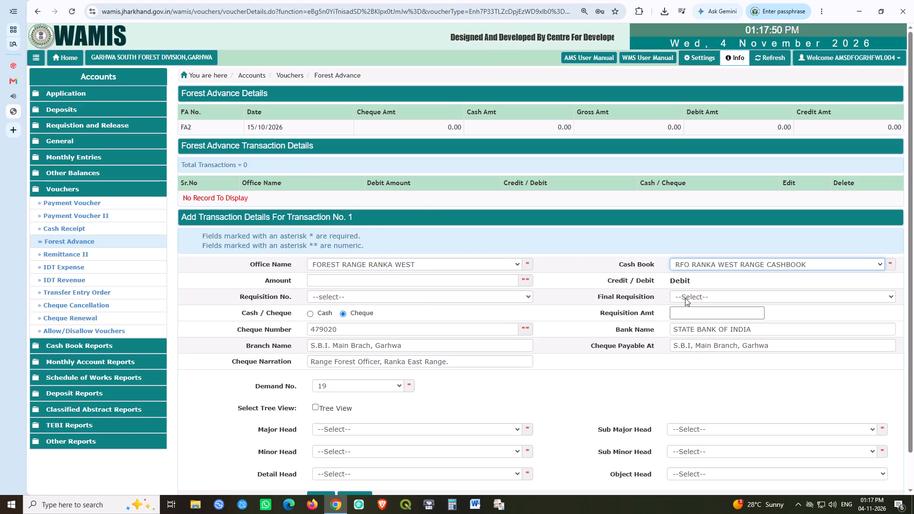
pyautogui.click(685, 298)
pyautogui.click(683, 320)
# Set the Ranka West transaction amount to 521327.
pyautogui.click(329, 283)
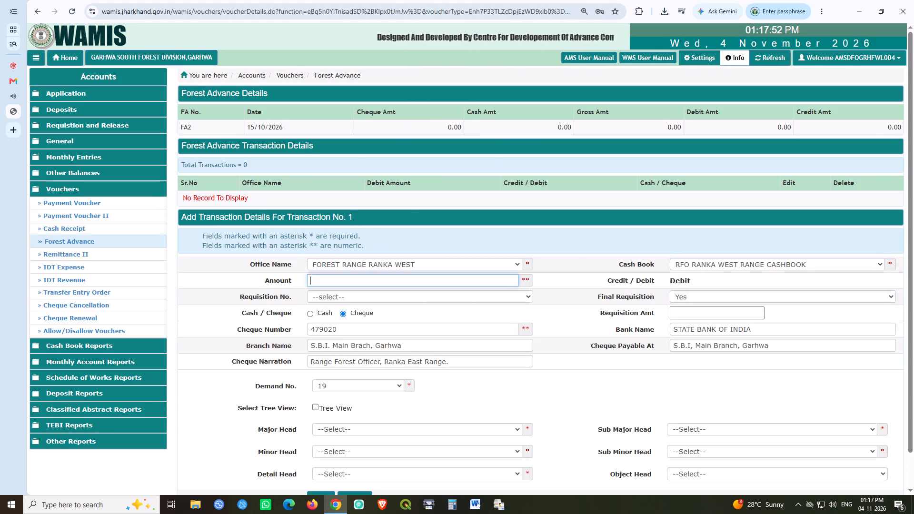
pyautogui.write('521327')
pyautogui.click(593, 292)
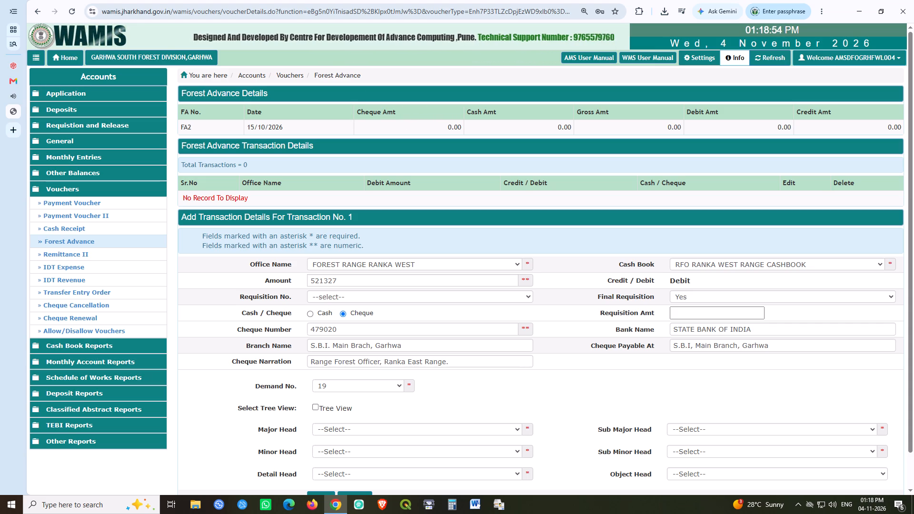
# Replace "East" with "West" in the cheque narration so it reads "Range Forest Officer, Ranka West Range.".
pyautogui.click(401, 360)
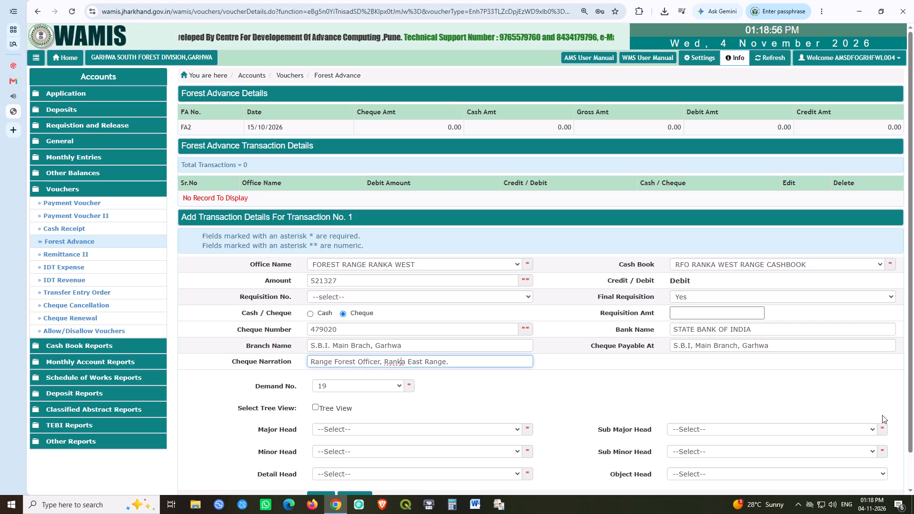
pyautogui.press('Right')
pyautogui.press('Right')
pyautogui.hotkey('shift', 'Right')
pyautogui.hotkey('shift', 'Right')
pyautogui.hotkey('shift', 'Right')
pyautogui.hotkey('shift', 'Right')
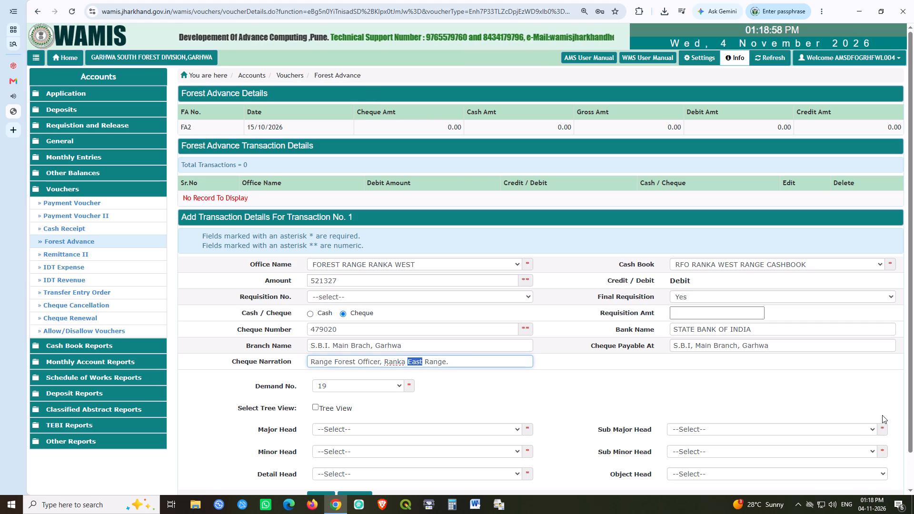
pyautogui.write('West')
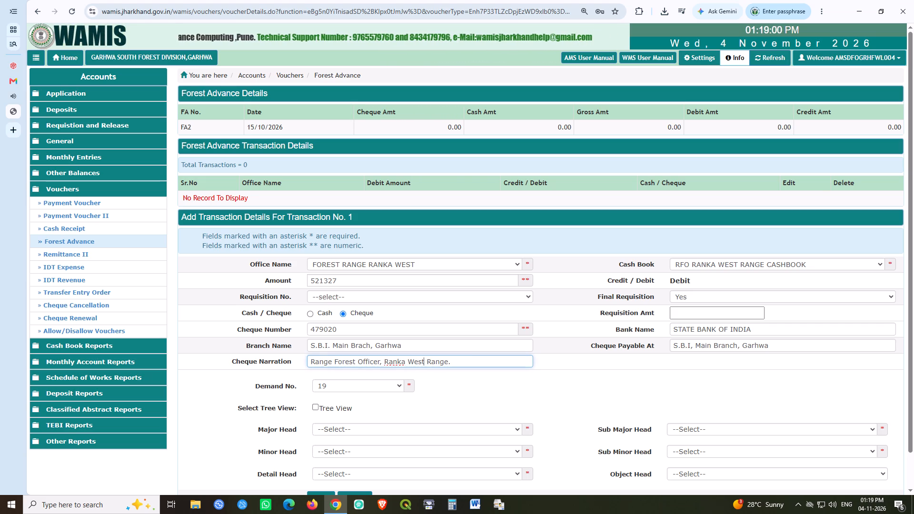
pyautogui.click(586, 403)
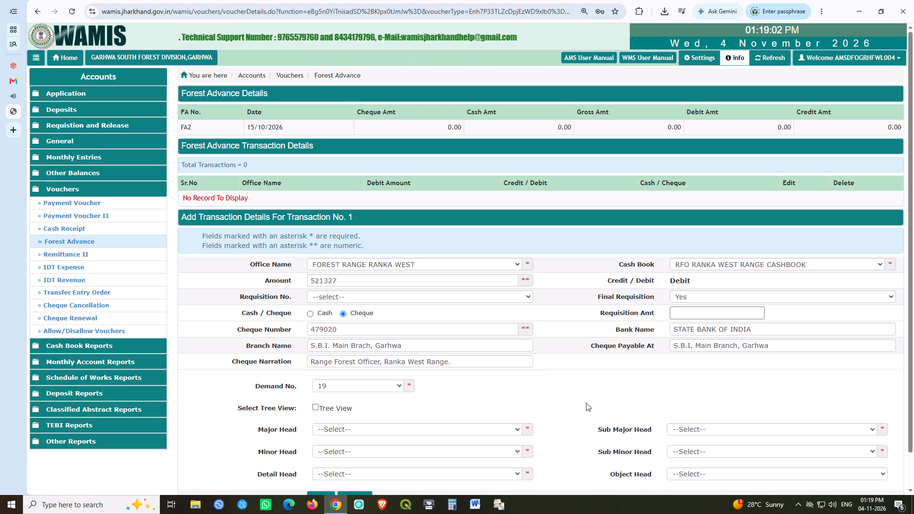
pyautogui.click(581, 403)
# Save the Forest Range Ranka West cheque transaction.
pyautogui.scroll(-2, 464, 371)
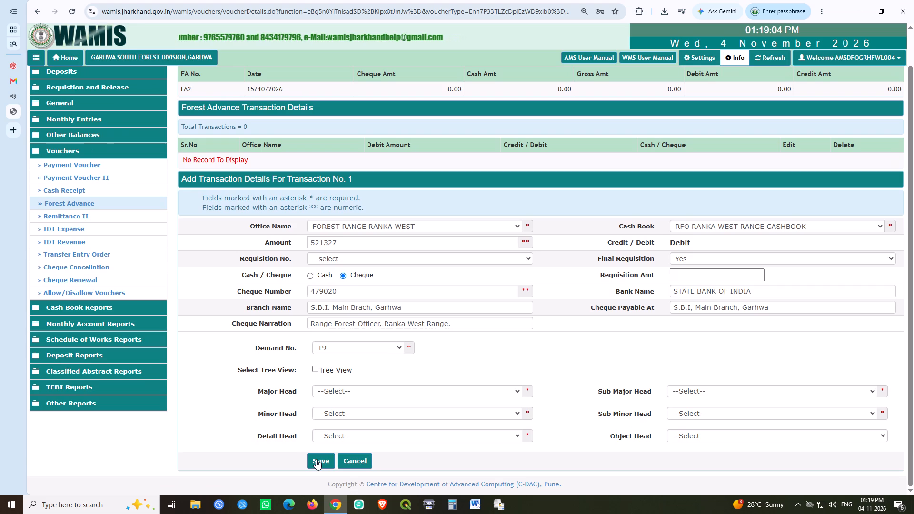
pyautogui.click(316, 459)
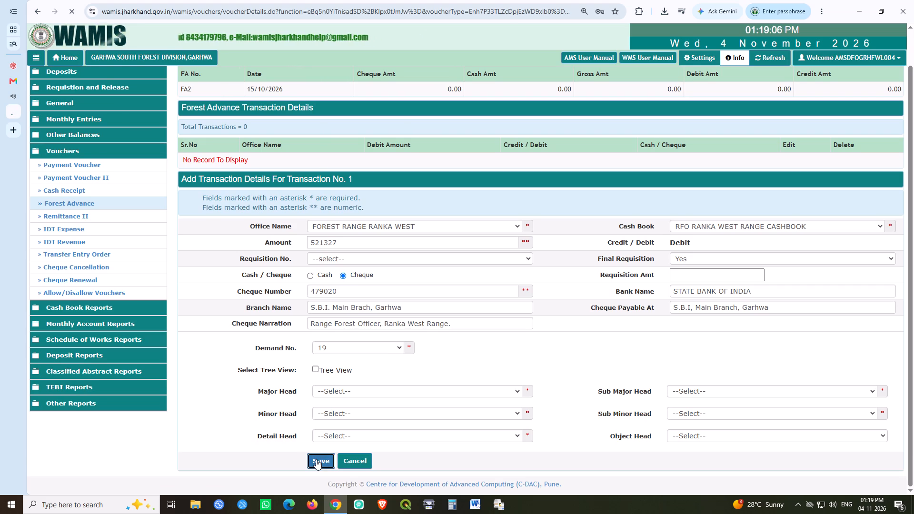
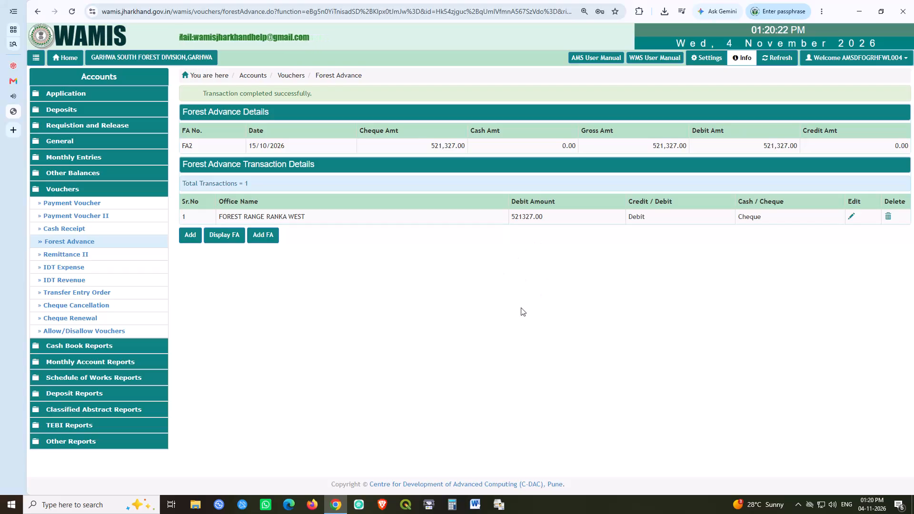
# Create Forest Advance voucher FA3 with order number 3, dated 15 October 2026.
pyautogui.click(610, 269)
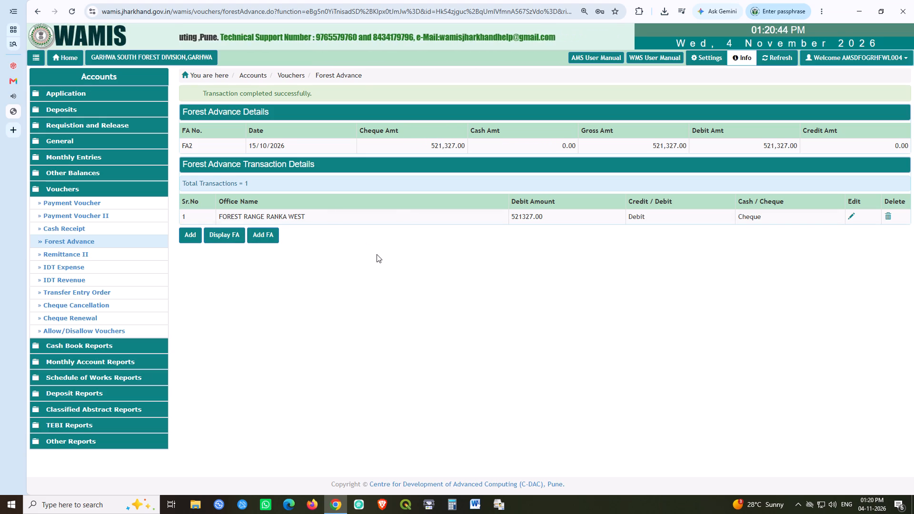
pyautogui.click(270, 237)
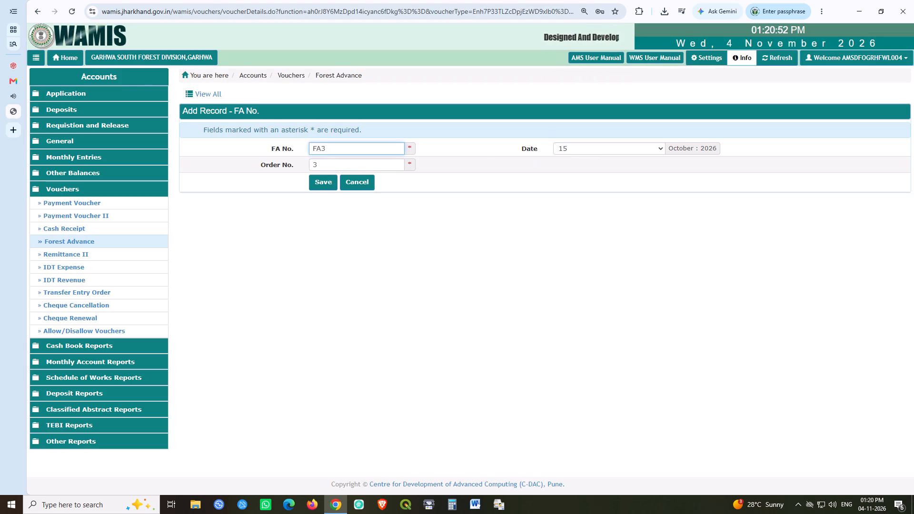
pyautogui.click(325, 186)
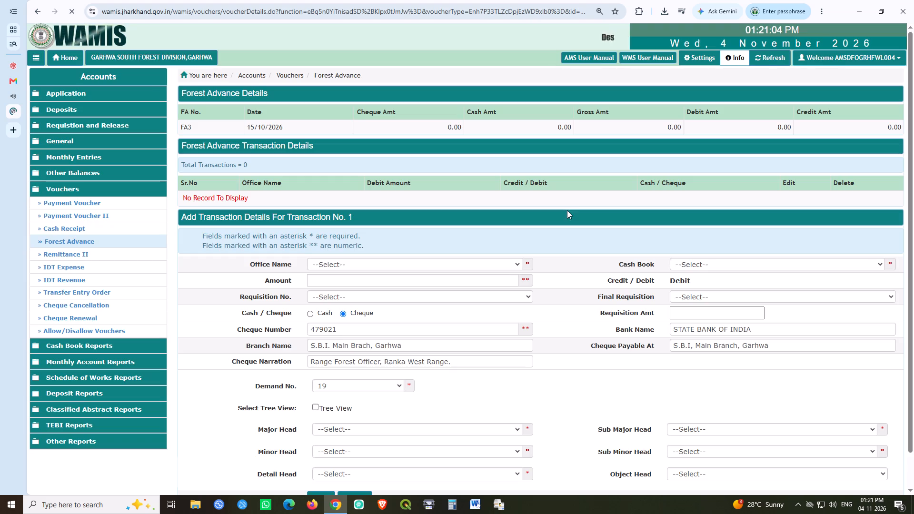
# Set the FA3 transaction's office to FOREST RANGE RANKA WEST, cash book to RFO RANKA WEST RANGE CASHBOOK, and final requisition to Yes.
pyautogui.click(466, 264)
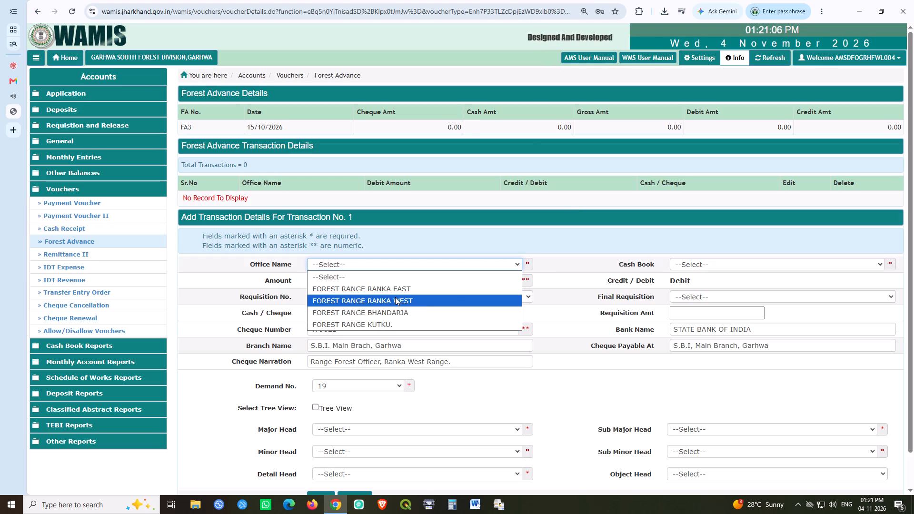
pyautogui.click(395, 297)
pyautogui.click(733, 265)
pyautogui.click(699, 284)
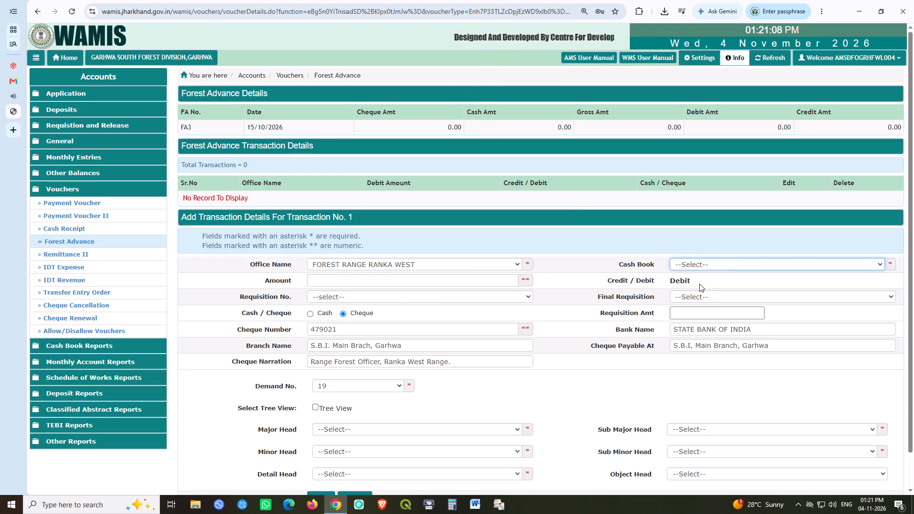
pyautogui.click(708, 284)
pyautogui.click(682, 296)
pyautogui.click(686, 320)
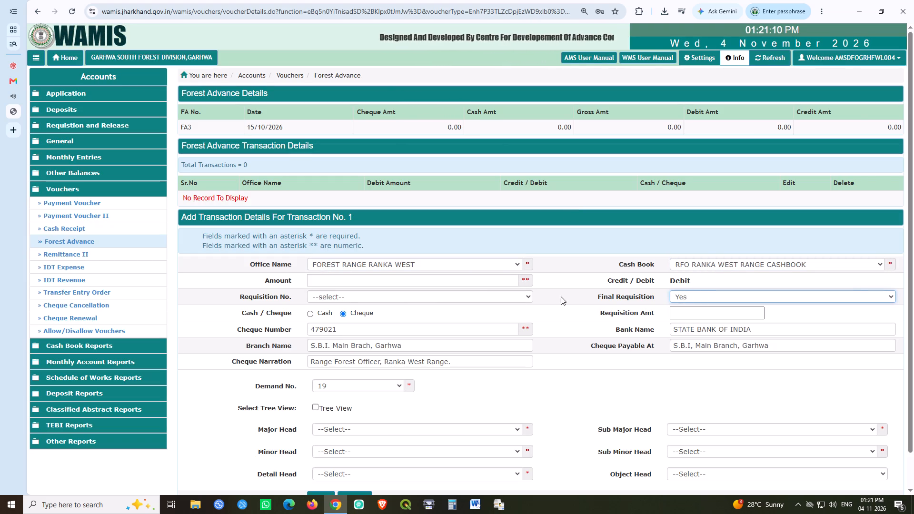
# Enter 75000 as the FA3 transaction amount and save the cheque transaction.
pyautogui.click(348, 279)
pyautogui.write('75000')
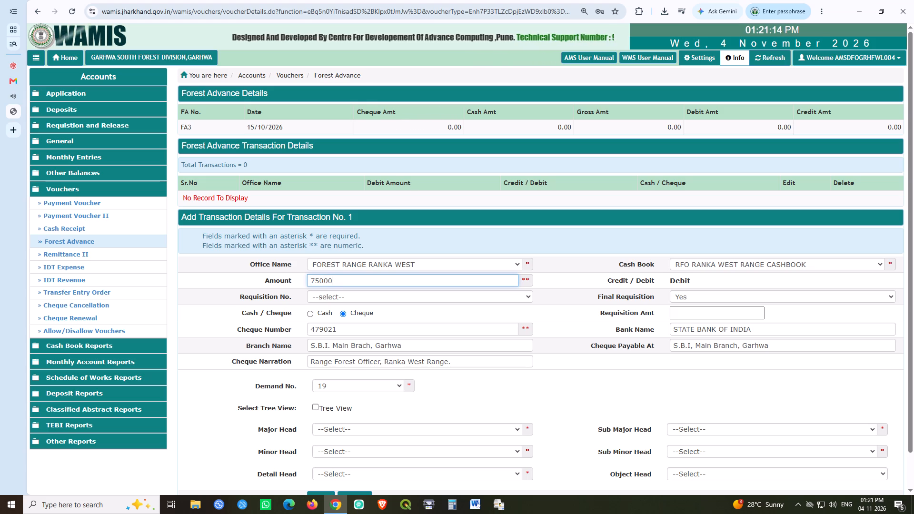
pyautogui.click(605, 297)
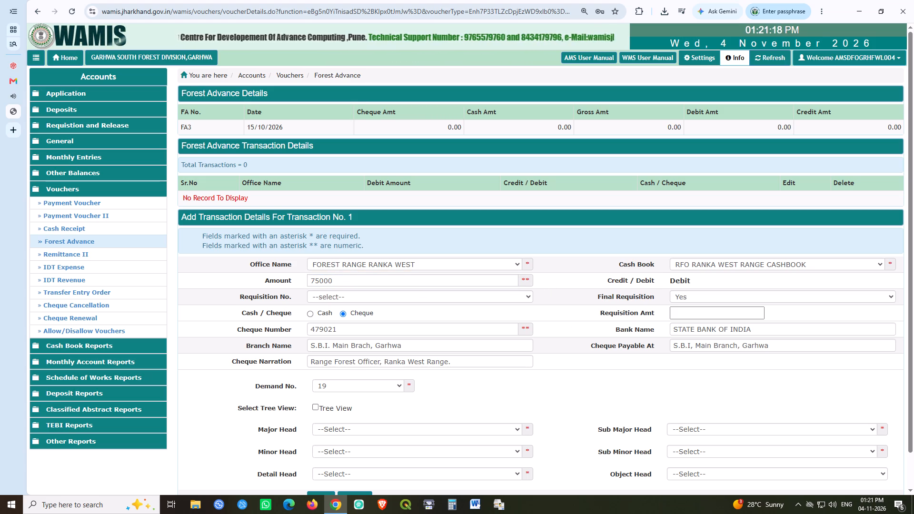
pyautogui.click(536, 384)
pyautogui.scroll(-3, 516, 388)
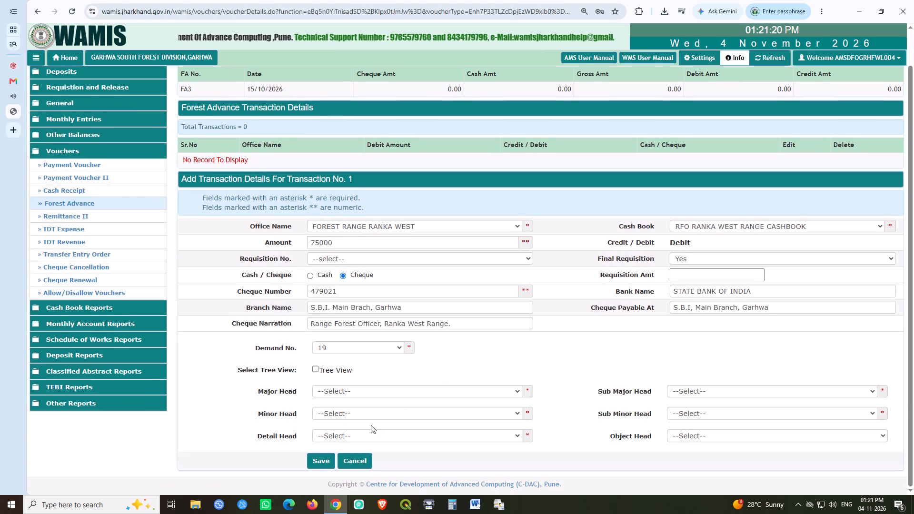
pyautogui.click(318, 464)
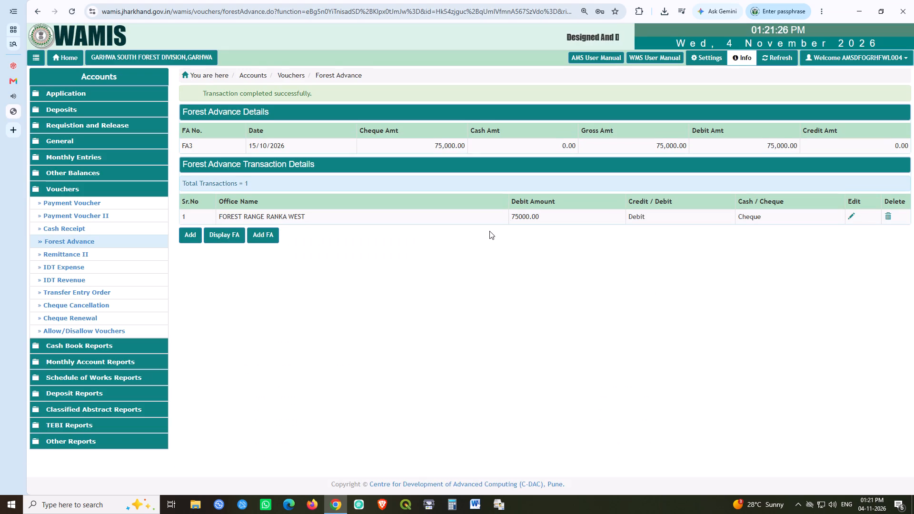
# View the list of all Forest Advance vouchers and open voucher FA3.
pyautogui.click(258, 238)
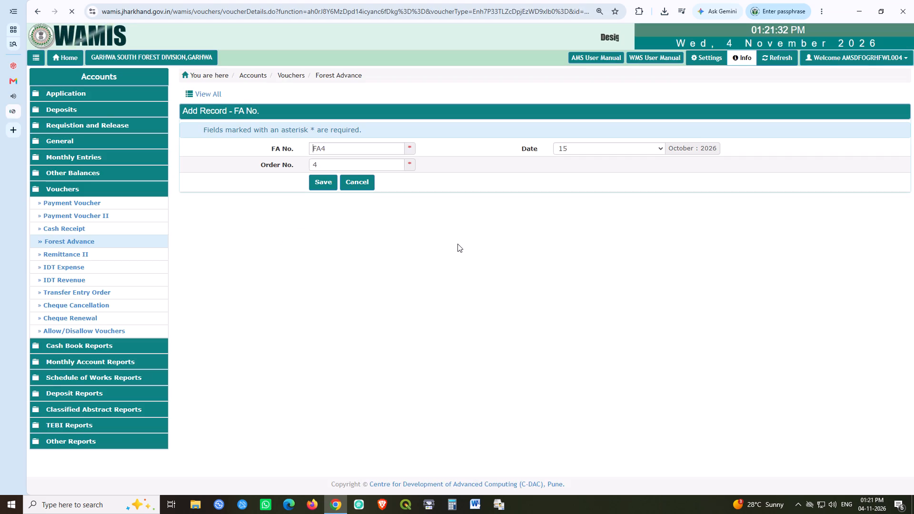
pyautogui.click(497, 238)
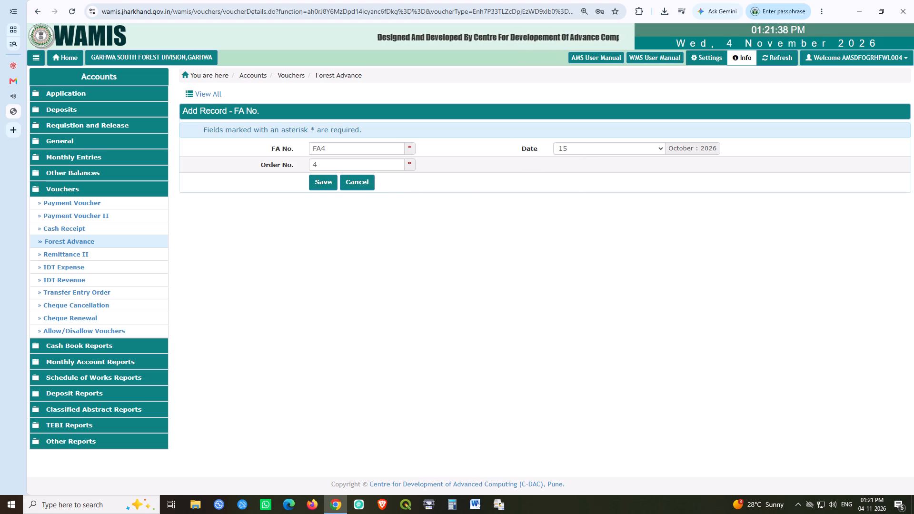
pyautogui.click(206, 90)
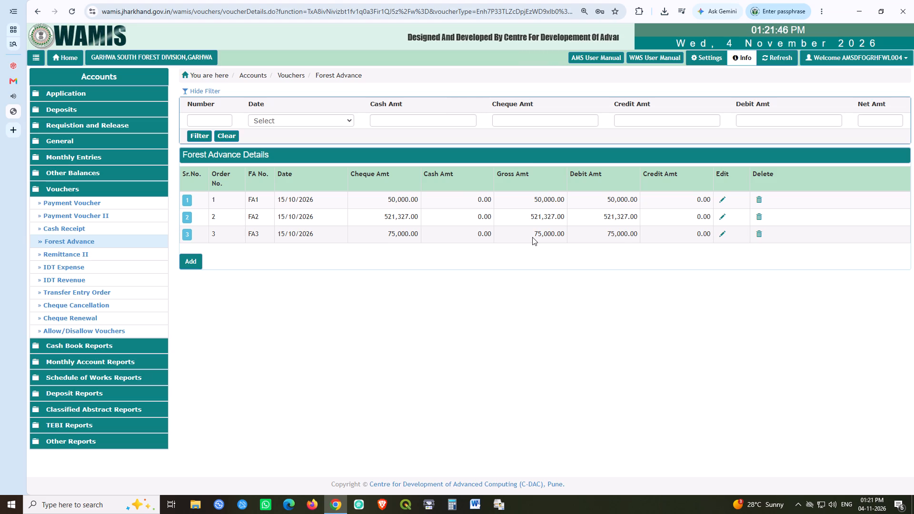
pyautogui.click(722, 232)
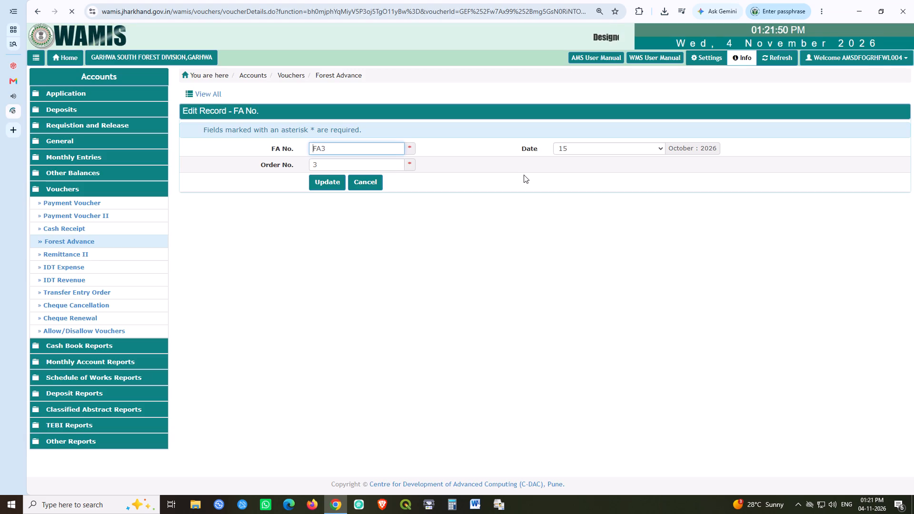
# Update the FA3 voucher record, keeping order number 3 and the date 15 October 2026.
pyautogui.click(323, 183)
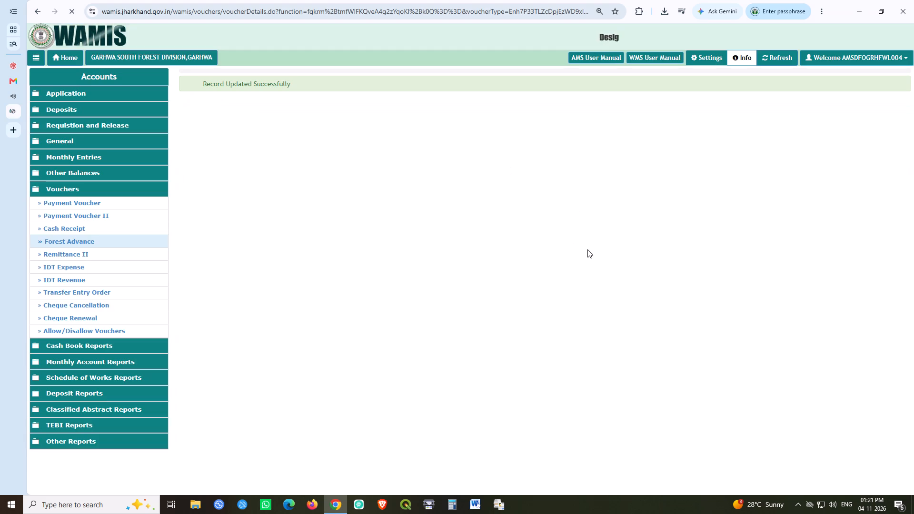
# Edit voucher FA3's FOREST RANGE RANKA WEST cheque transaction, set its final requisition to Yes, and update it.
pyautogui.click(188, 252)
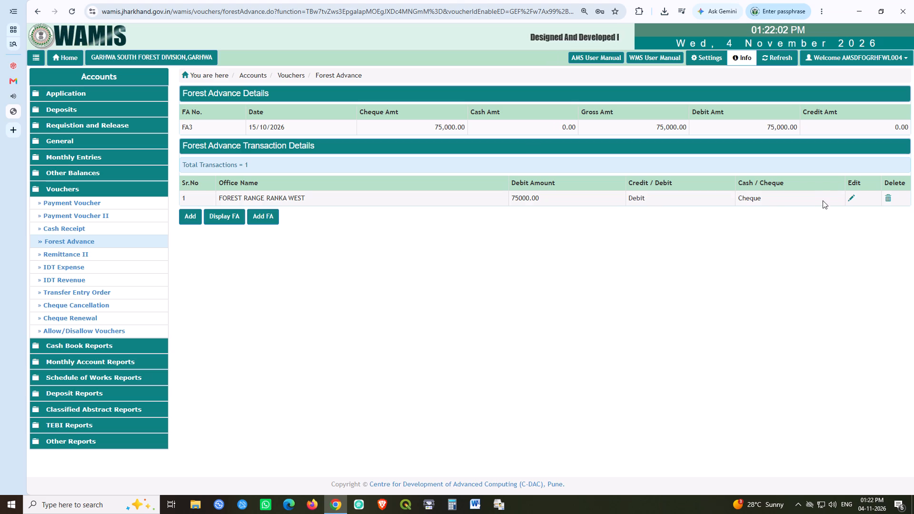
pyautogui.click(849, 197)
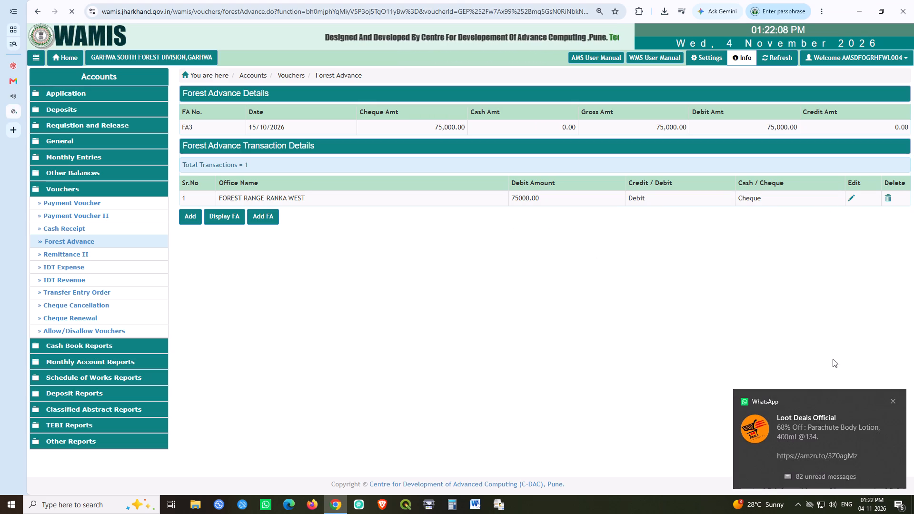
pyautogui.click(892, 402)
pyautogui.scroll(-1, 607, 328)
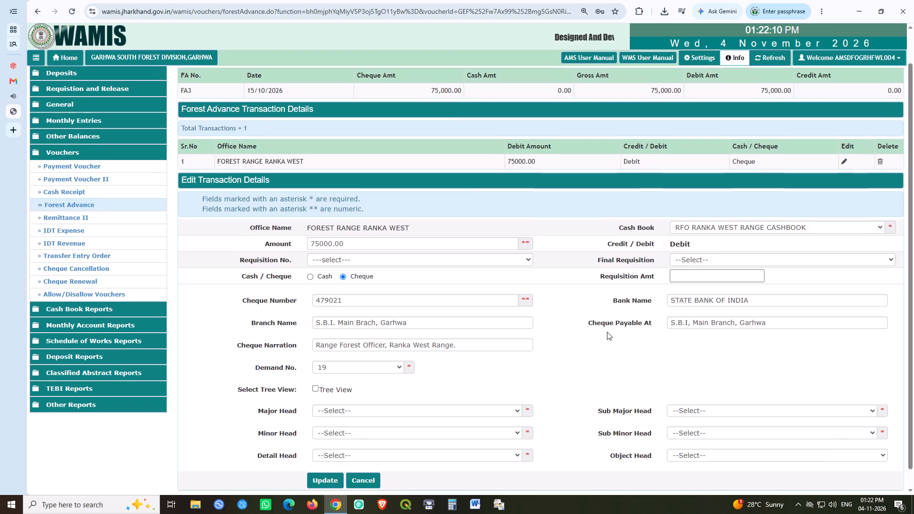
pyautogui.scroll(-1, 607, 332)
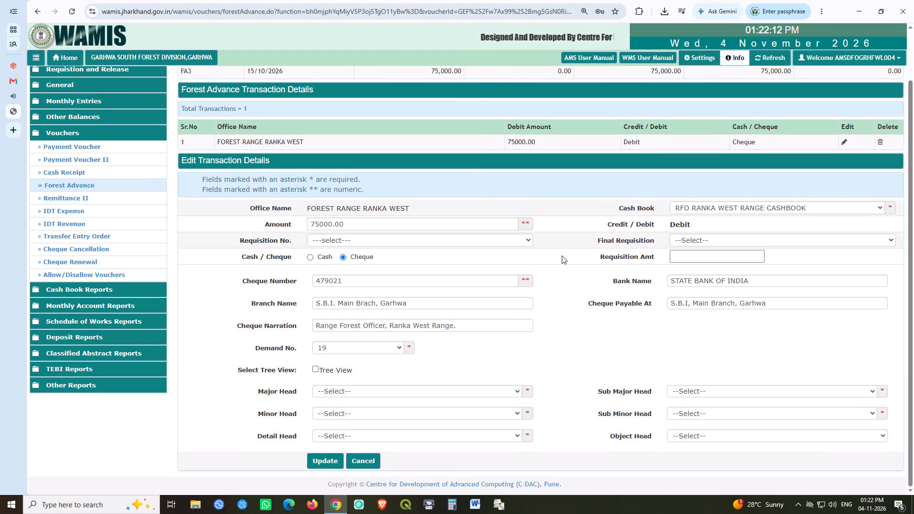
pyautogui.click(705, 240)
pyautogui.click(684, 265)
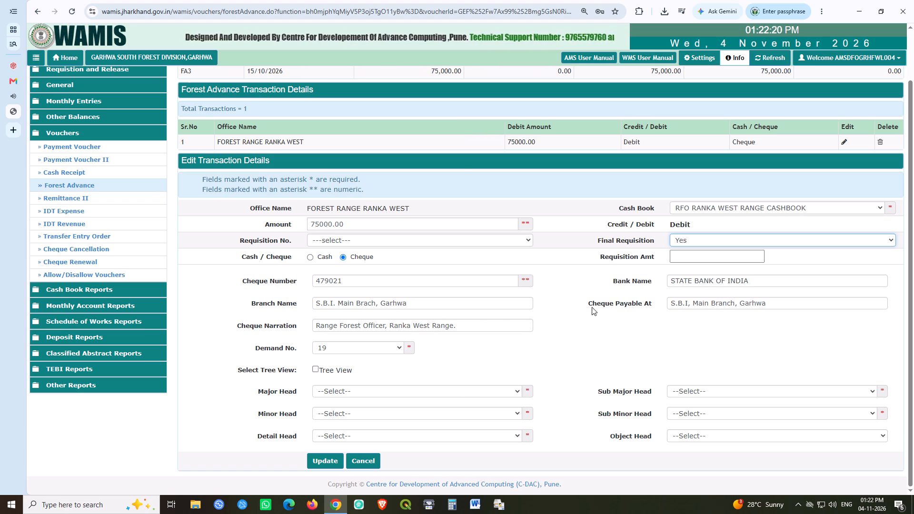
pyautogui.click(323, 459)
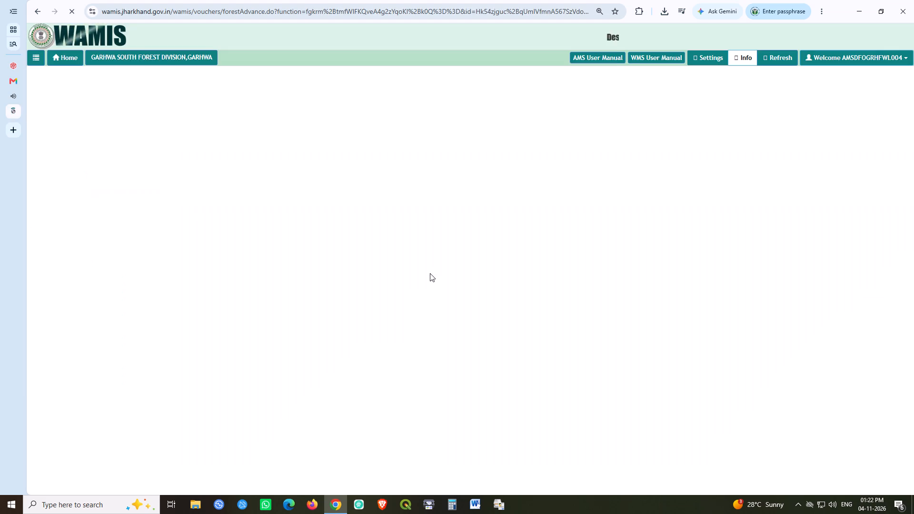
# Create Forest Advance voucher FA4 with order number 4, dated 15 October 2026.
pyautogui.click(268, 236)
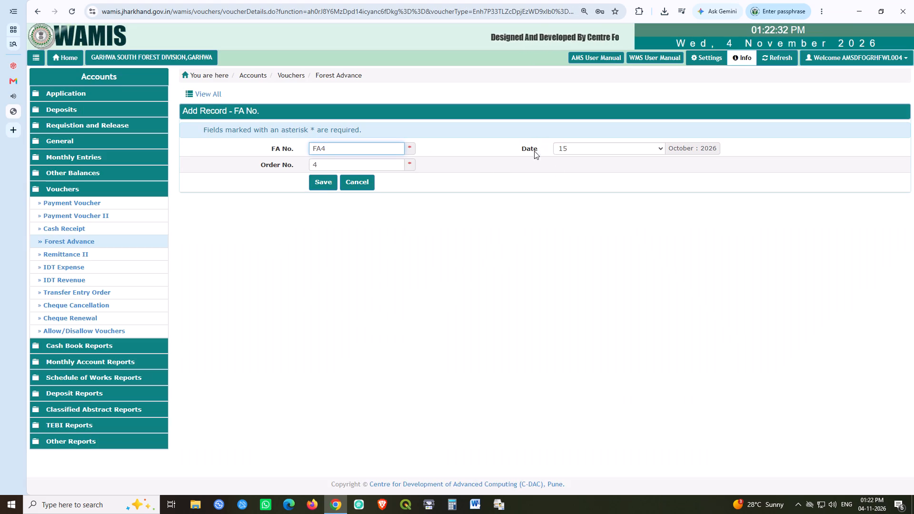
pyautogui.click(323, 184)
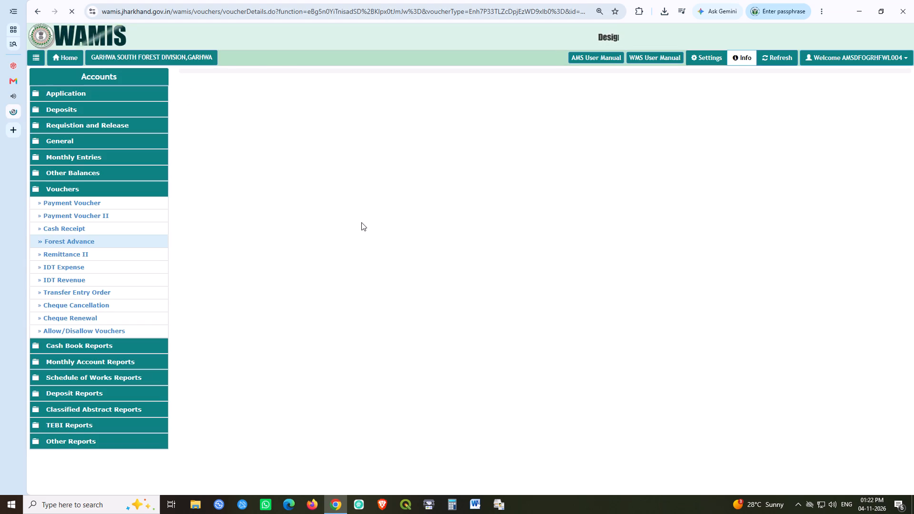
# Set the FA4 transaction's office to FOREST RANGE RANKA WEST, cash book to RFO RANKA WEST RANGE CASHBOOK, and final requisition to Yes.
pyautogui.click(395, 265)
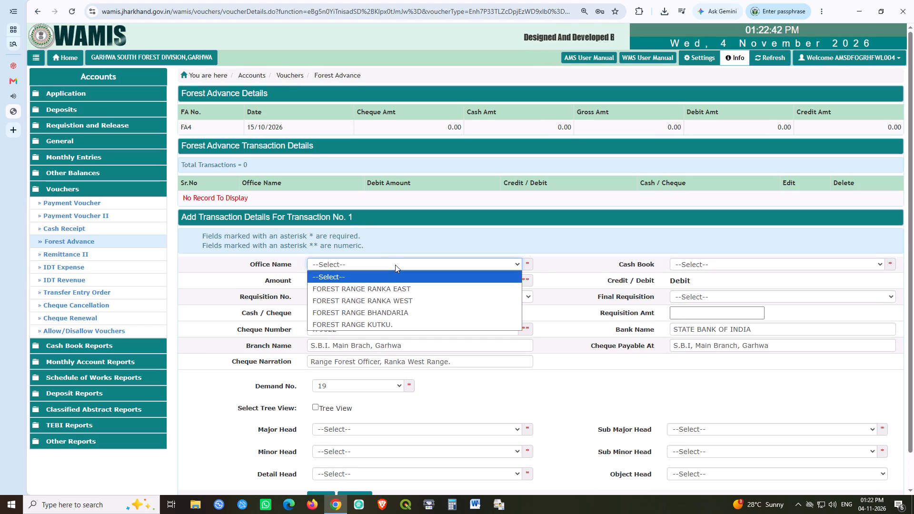
pyautogui.click(370, 303)
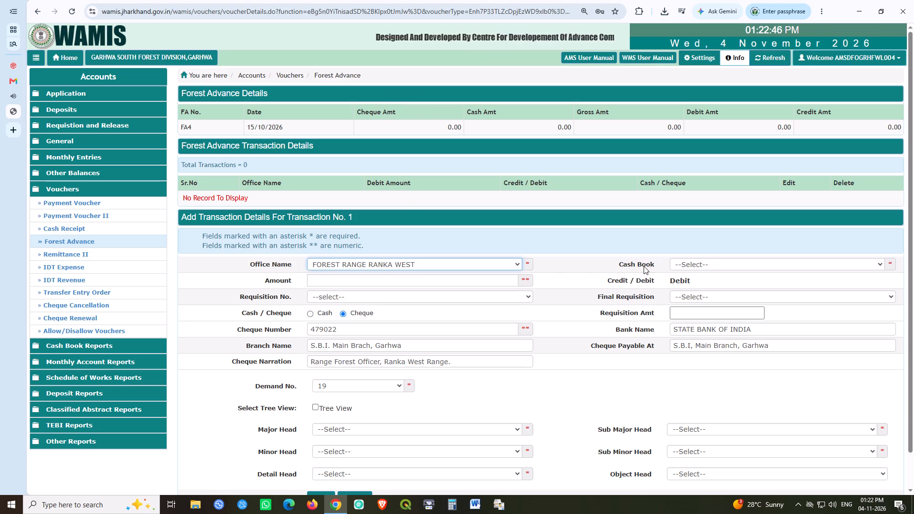
pyautogui.click(687, 261)
pyautogui.click(702, 285)
pyautogui.click(693, 289)
pyautogui.click(691, 305)
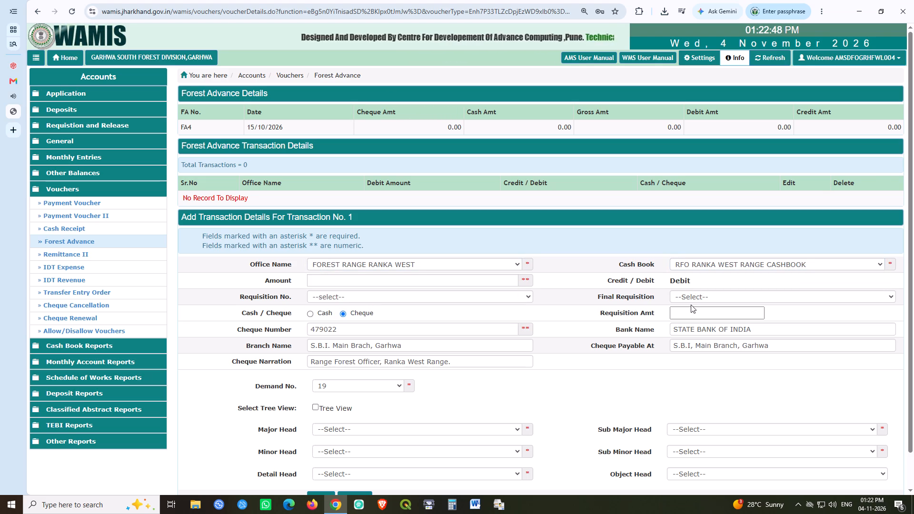
pyautogui.click(700, 293)
pyautogui.click(692, 317)
# Set the FA4 transaction amount to 37627.
pyautogui.click(341, 279)
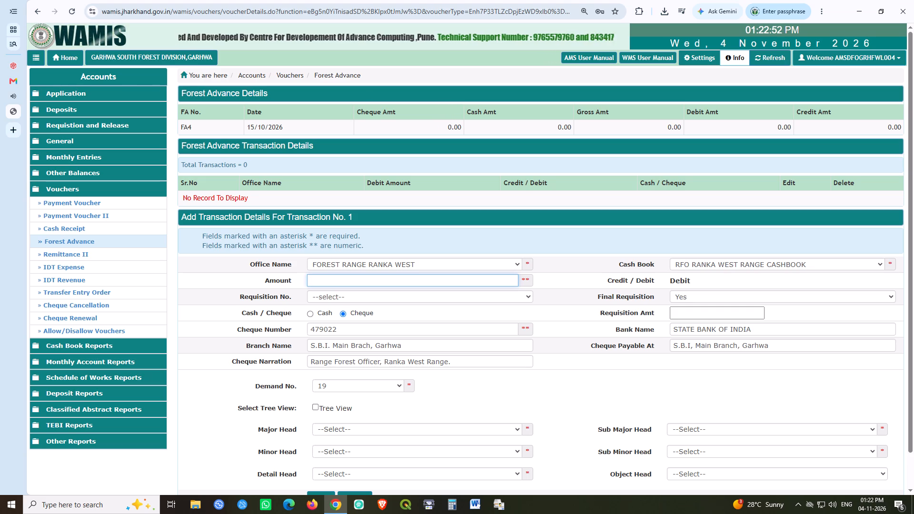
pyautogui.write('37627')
pyautogui.click(589, 294)
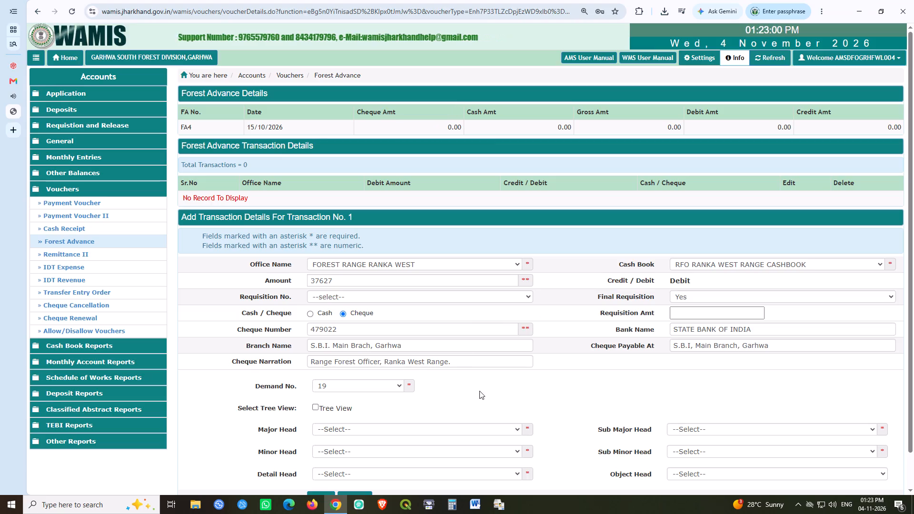
pyautogui.click(577, 404)
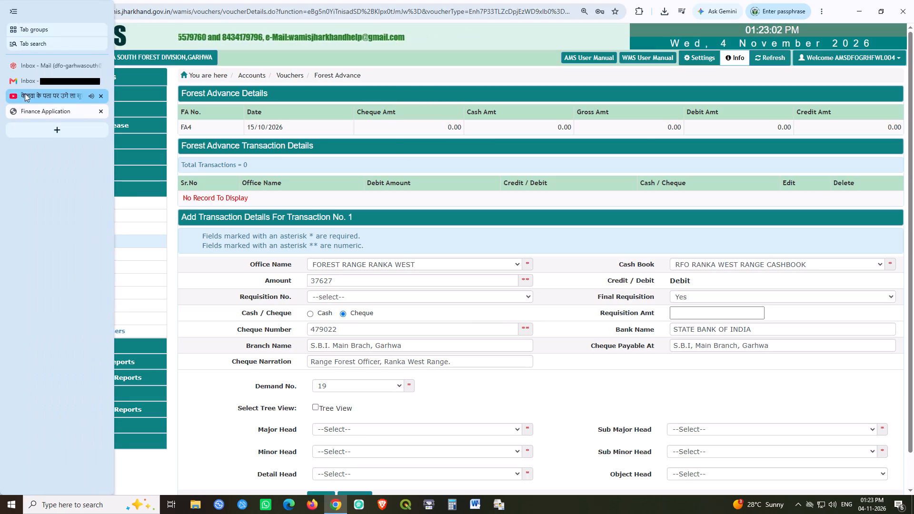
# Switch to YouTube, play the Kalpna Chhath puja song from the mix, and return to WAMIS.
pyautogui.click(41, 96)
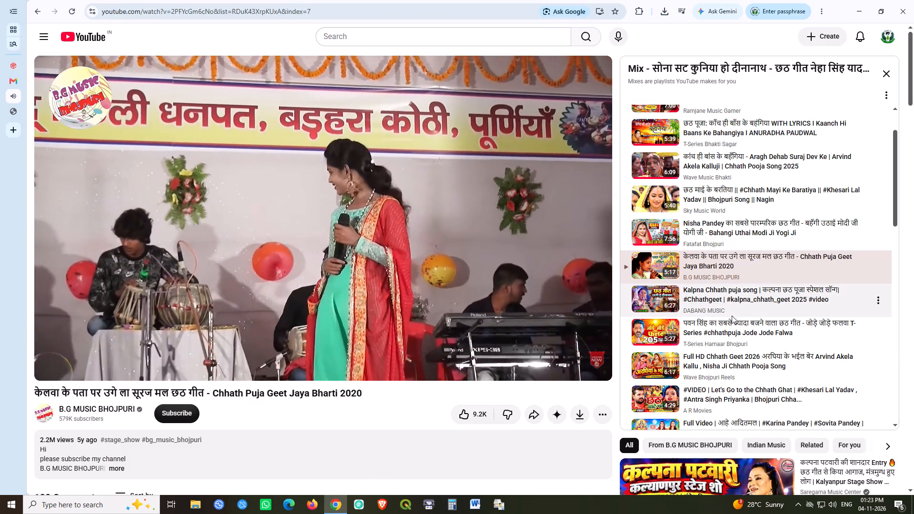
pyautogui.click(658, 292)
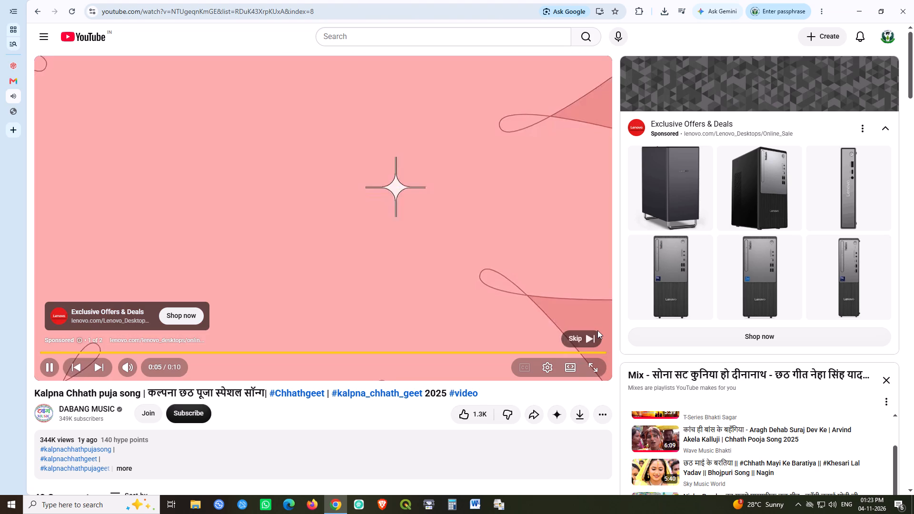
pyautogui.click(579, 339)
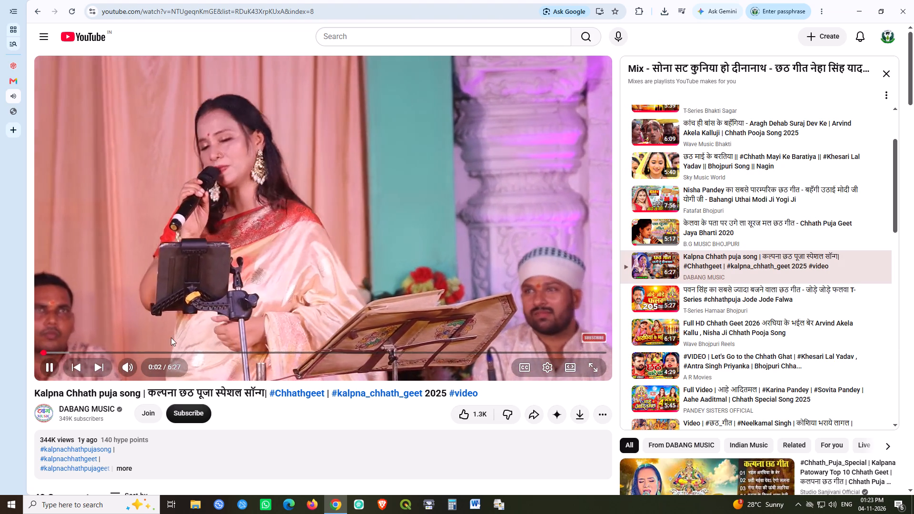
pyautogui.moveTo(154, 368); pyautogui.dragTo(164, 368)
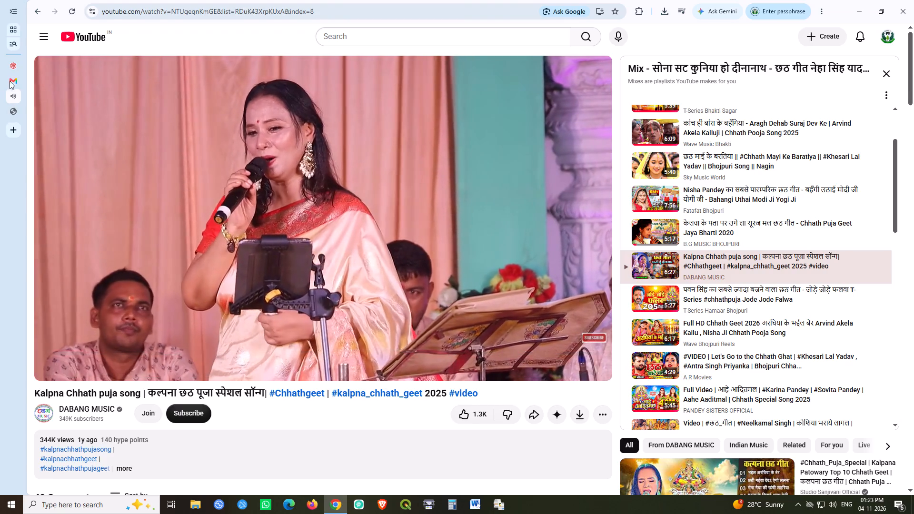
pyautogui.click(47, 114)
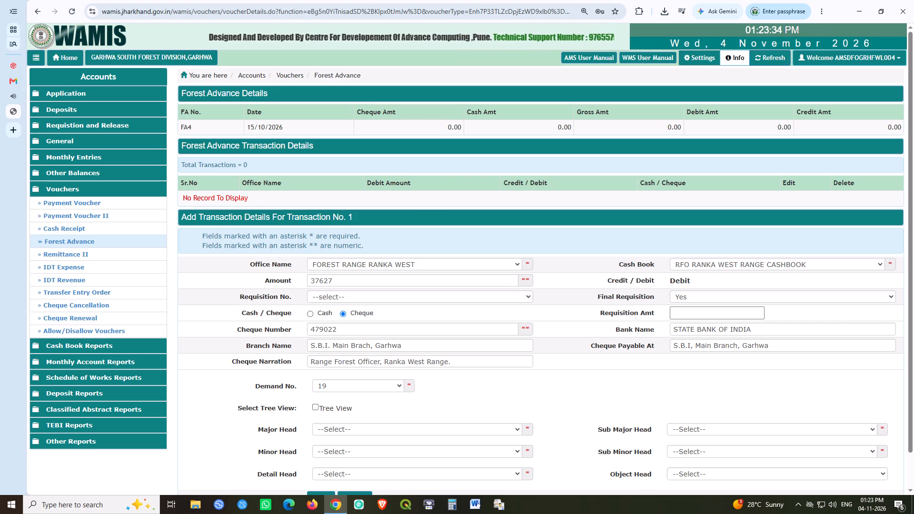
# Save the FA4 cheque transaction for Forest Range Ranka West.
pyautogui.click(583, 353)
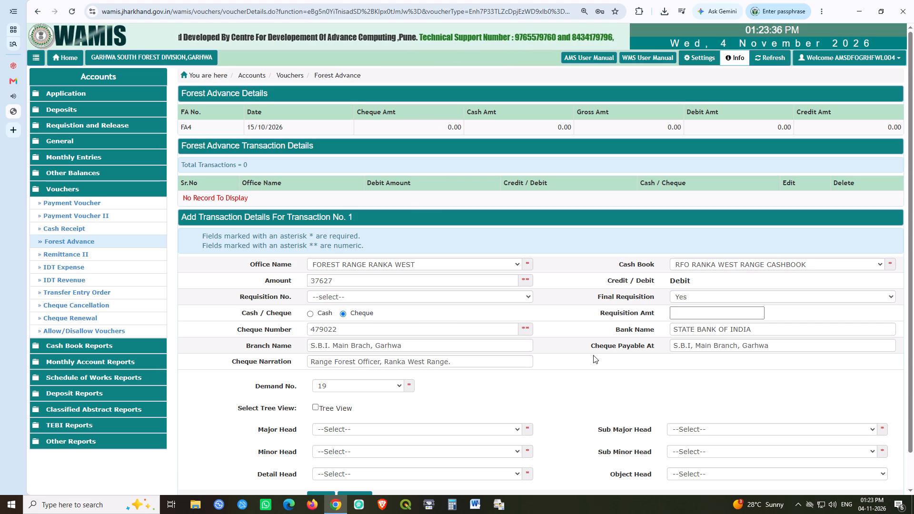
pyautogui.scroll(-5, 593, 355)
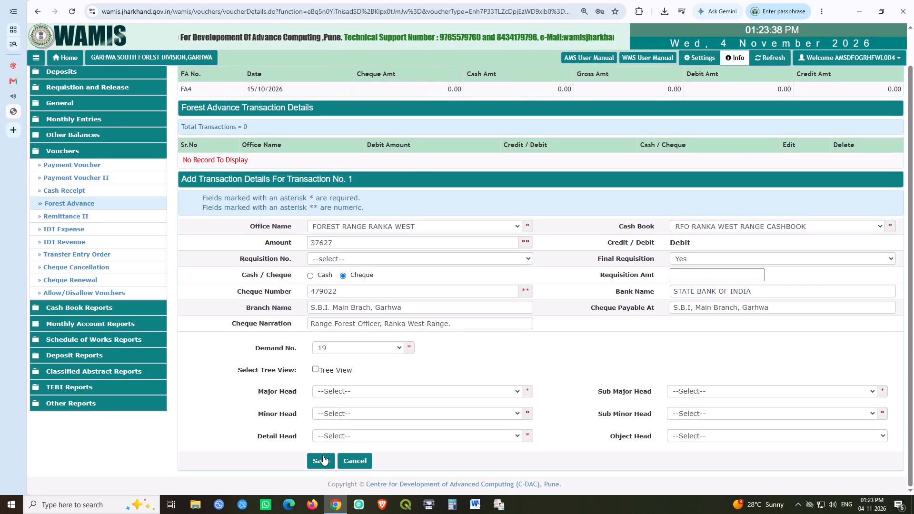
pyautogui.click(323, 455)
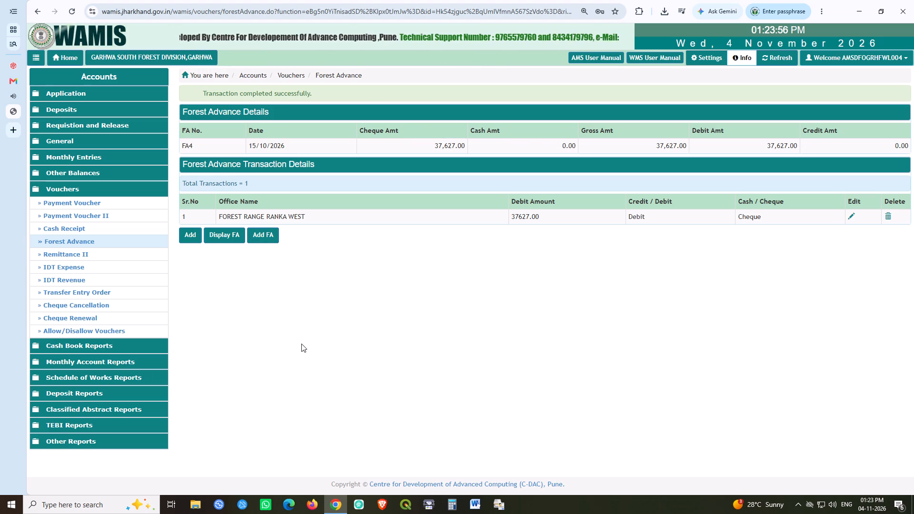
# Display the list of Forest Advance vouchers to review the recorded entries.
pyautogui.click(220, 238)
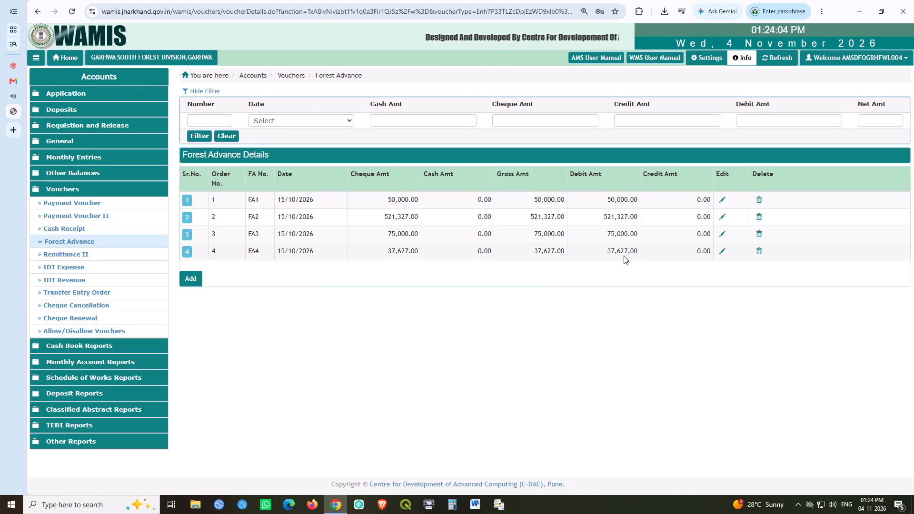
pyautogui.click(508, 347)
# Show the detailed debit version of the Form 36 - Remittance report for October 2026, compiled for all offices.
pyautogui.doubleClick(109, 415)
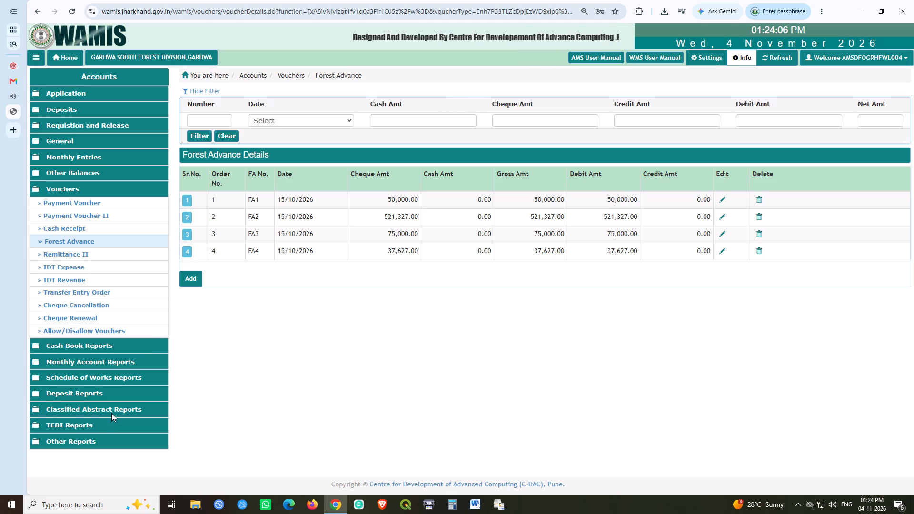
pyautogui.click(115, 408)
pyautogui.click(86, 347)
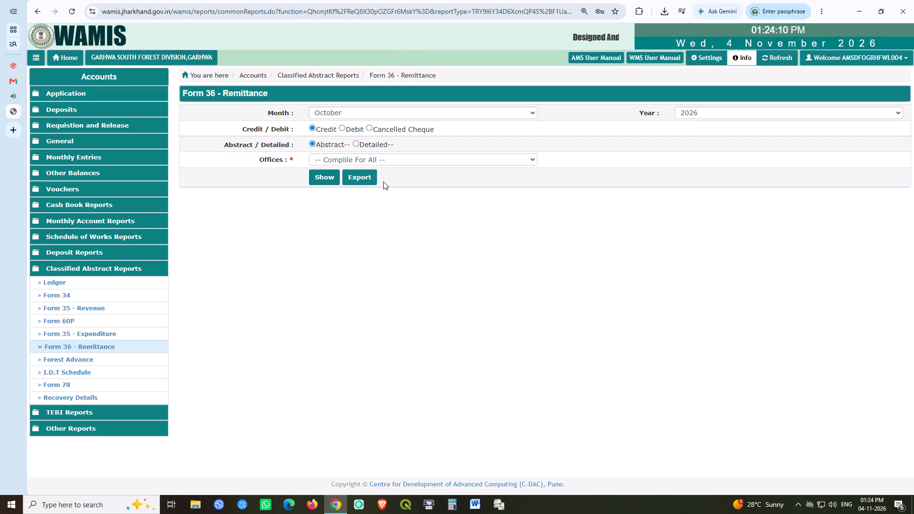
pyautogui.click(344, 129)
pyautogui.click(361, 142)
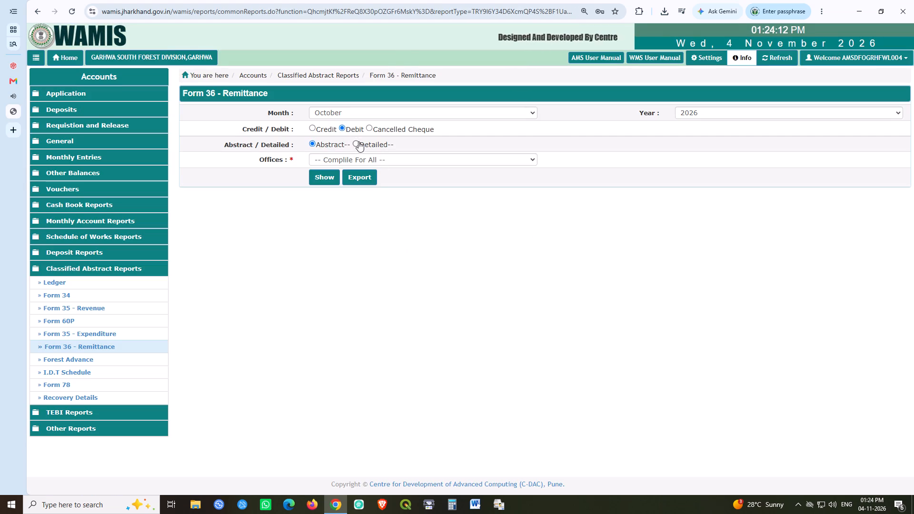
pyautogui.click(358, 141)
pyautogui.click(313, 187)
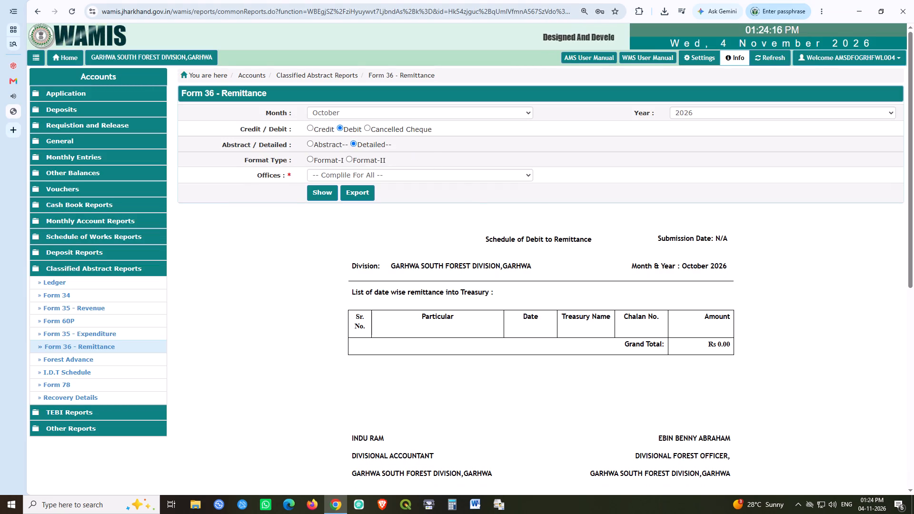
# Show the detailed regular credit version of the Form 36 - Remittance report for October 2026, compiled for all offices.
pyautogui.click(312, 129)
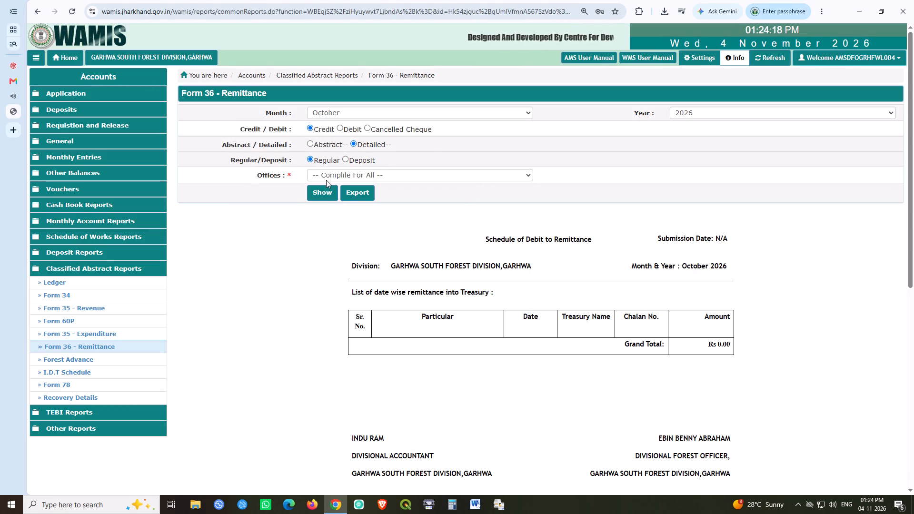
pyautogui.click(321, 190)
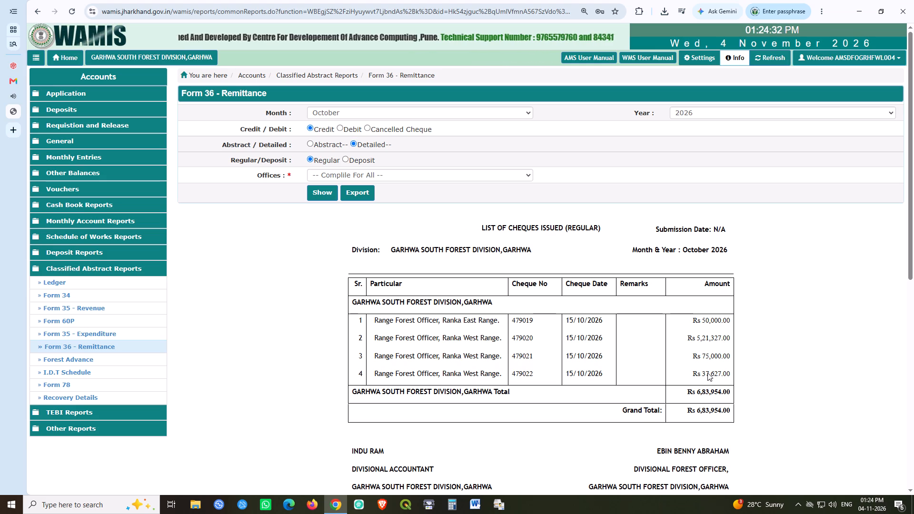
# Export the report and create a new folder named Wamis Account in Documents as its save location.
pyautogui.click(367, 192)
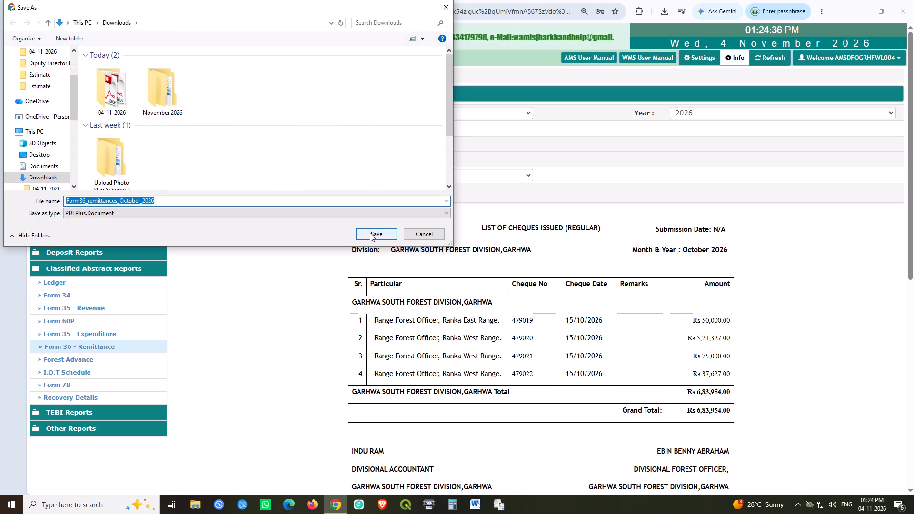
pyautogui.click(43, 165)
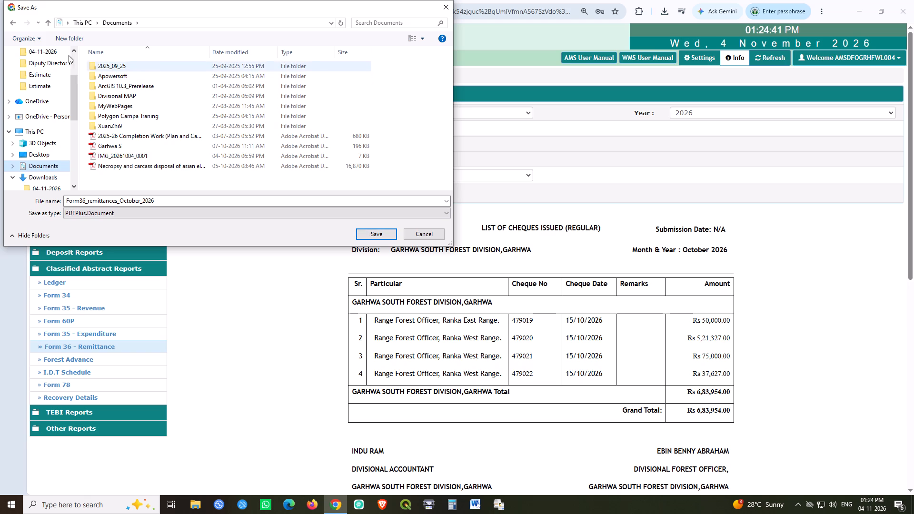
pyautogui.click(63, 39)
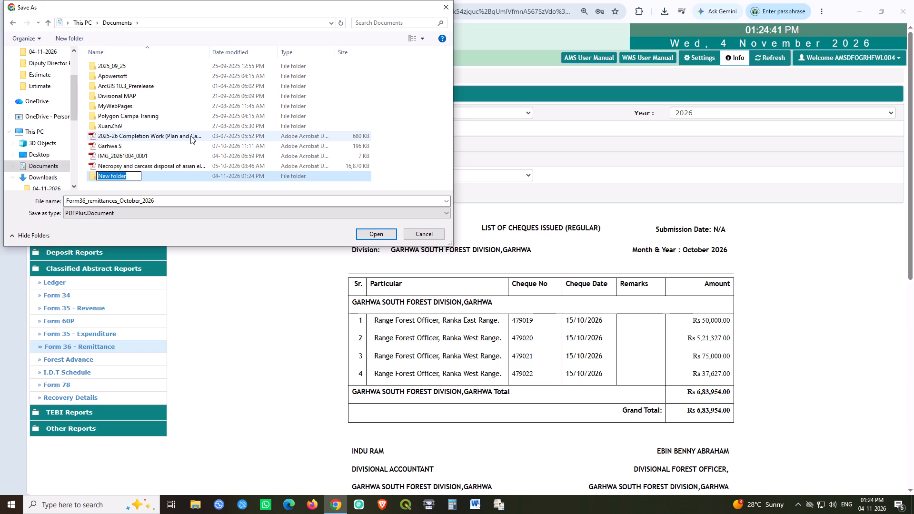
pyautogui.write('Account')
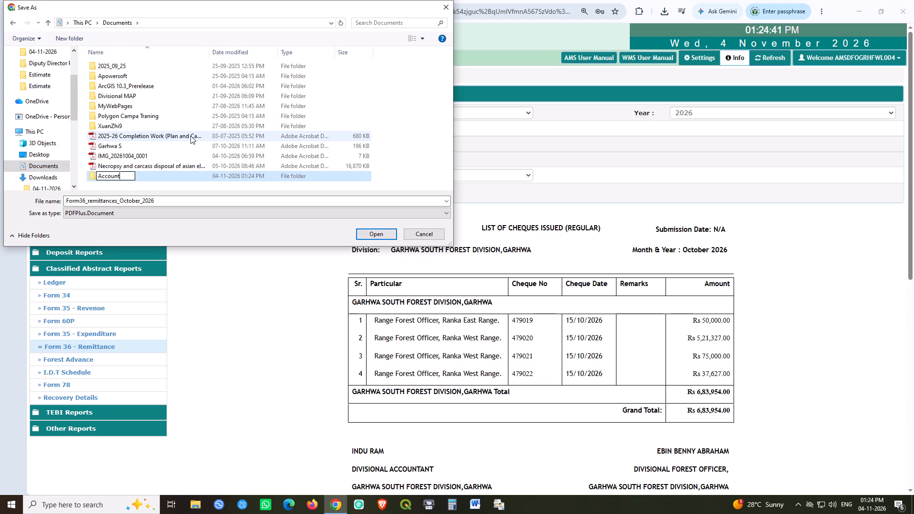
pyautogui.press('space')
pyautogui.press('BackSpace')
pyautogui.press('BackSpace')
pyautogui.press('BackSpace')
pyautogui.press('BackSpace')
pyautogui.press('BackSpace')
pyautogui.press('BackSpace')
pyautogui.press('BackSpace')
pyautogui.press('BackSpace')
pyautogui.press('BackSpace')
pyautogui.write('Wamis Account')
pyautogui.press('Return')
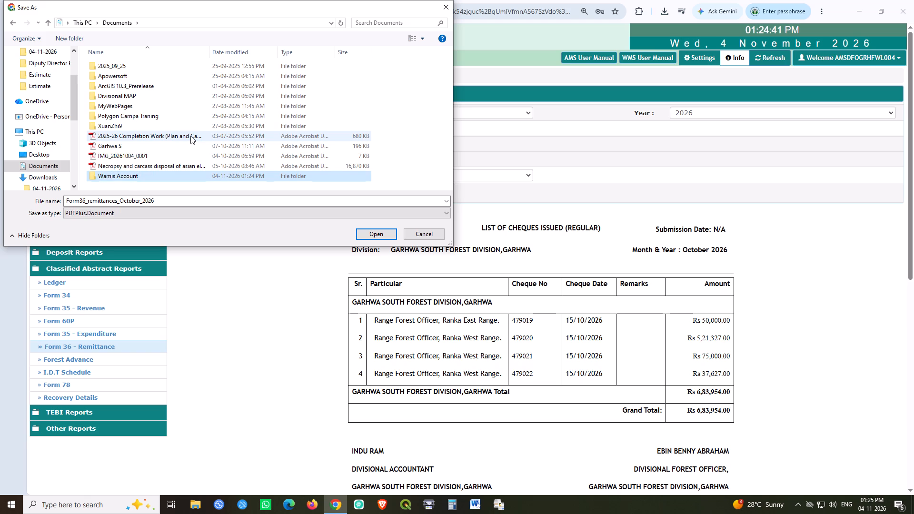
# Save the exported report as Form36_remittances_October_2026 in the Wamis Account folder.
pyautogui.press('Return')
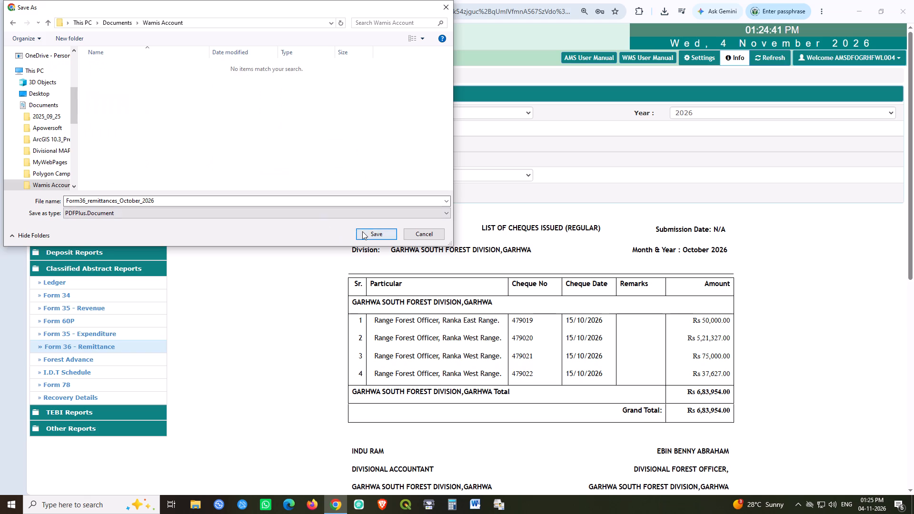
pyautogui.click(364, 232)
# Open the downloaded Form 36 remittance PDF and print 4 copies of it.
pyautogui.click(588, 36)
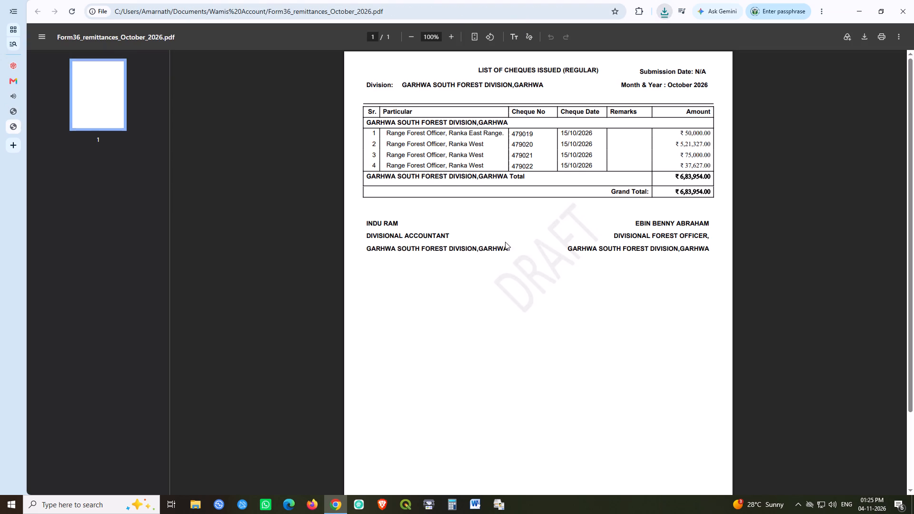
pyautogui.scroll(-13, 501, 263)
pyautogui.scroll(10, 502, 264)
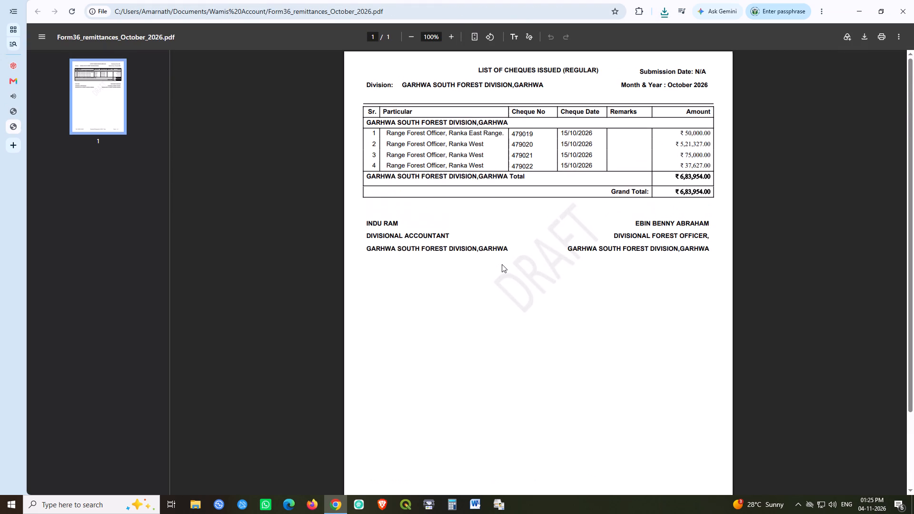
pyautogui.scroll(5, 502, 264)
pyautogui.click(883, 30)
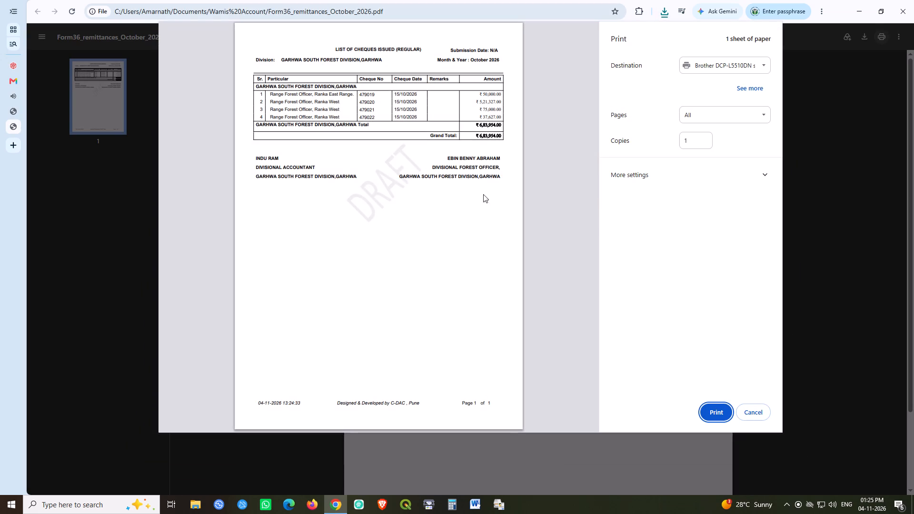
pyautogui.scroll(-4, 476, 198)
pyautogui.moveTo(695, 143); pyautogui.dragTo(650, 141)
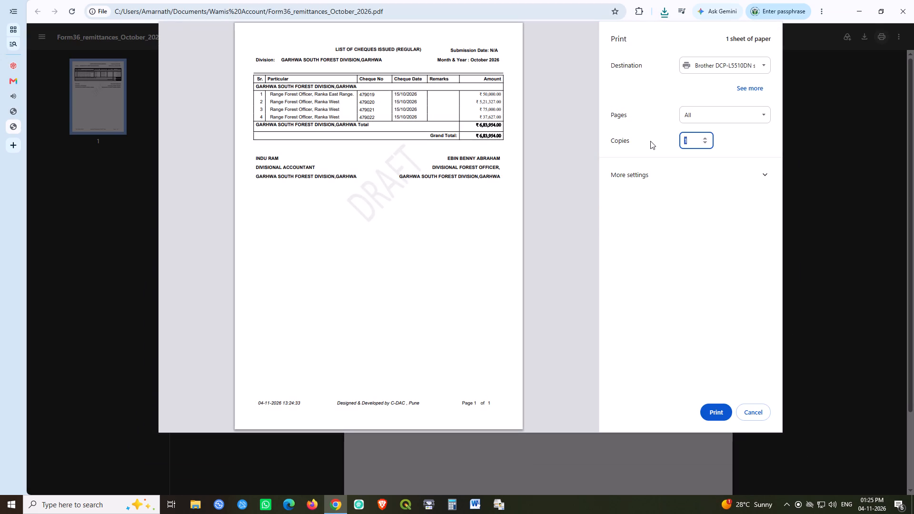
pyautogui.press('4')
pyautogui.click(708, 419)
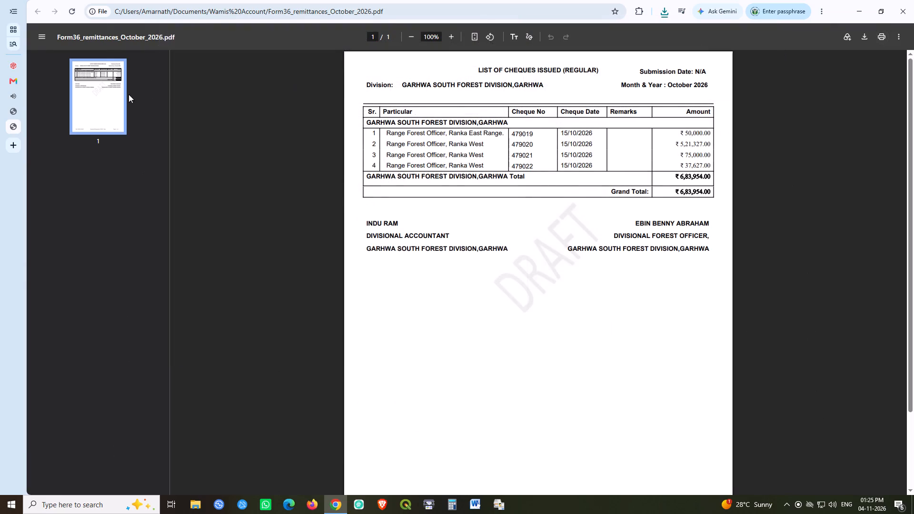
# Close the exported PDF and return to the Form 36 - Remittance report page in WAMIS.
pyautogui.click(99, 125)
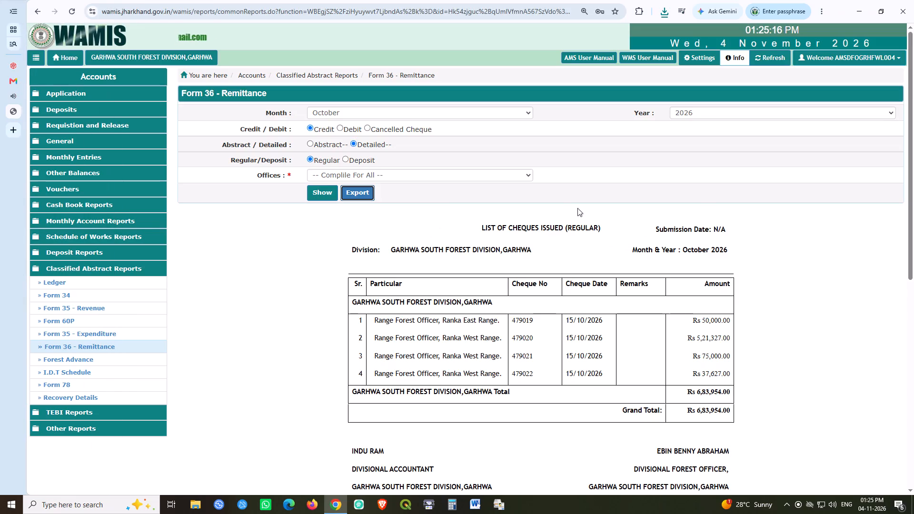
pyautogui.click(288, 276)
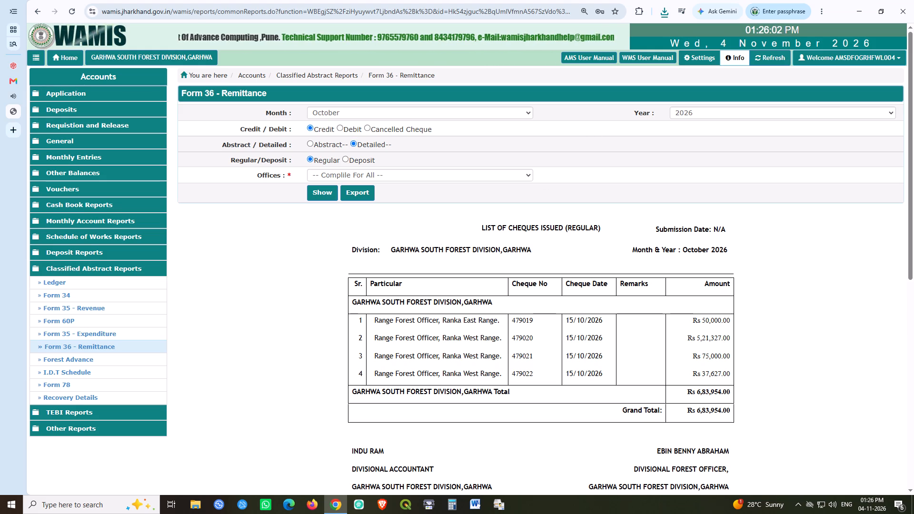
# Log out of the WAMIS account.
pyautogui.click(881, 58)
pyautogui.click(835, 77)
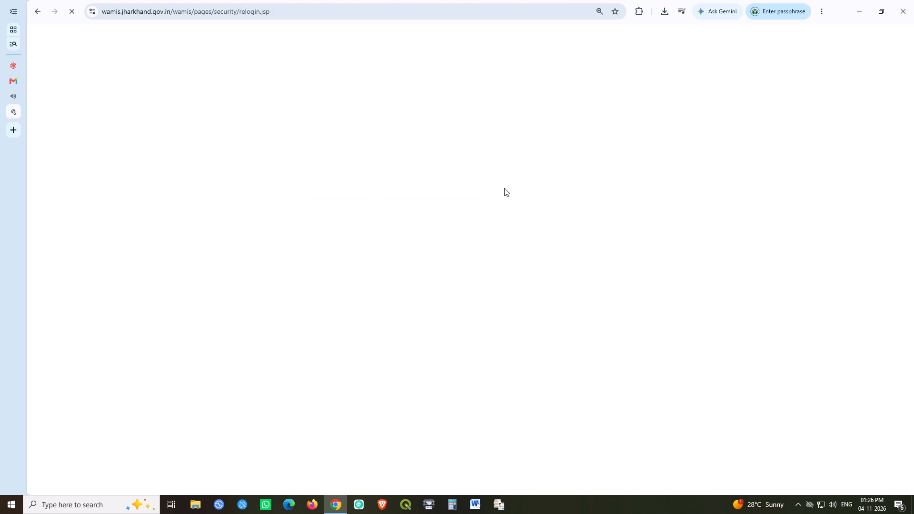